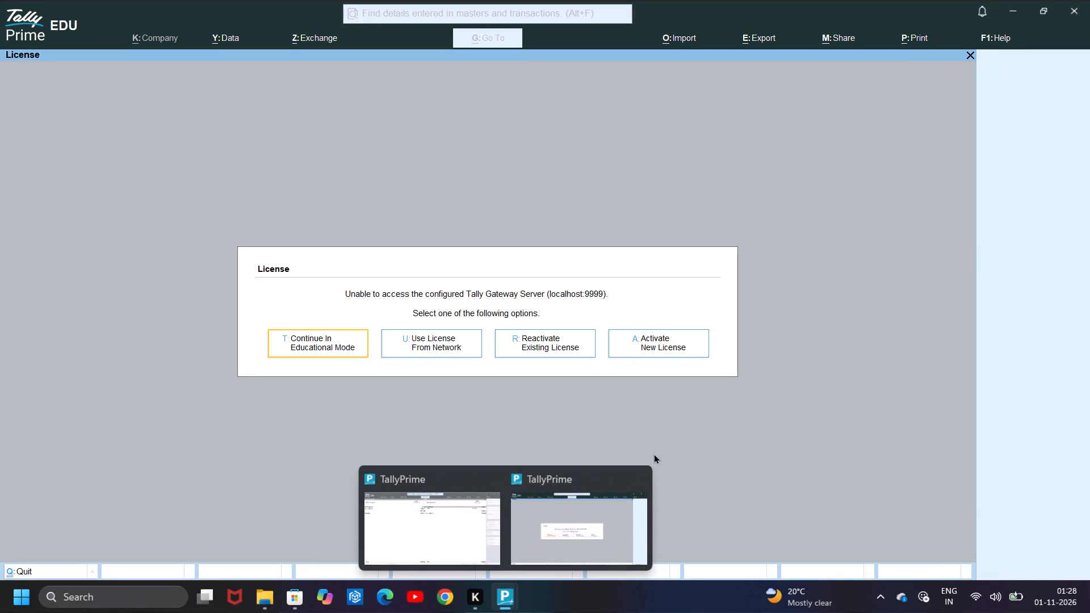
# Switch to the TallyPrime window with the open company and leave its Profit & Loss report for the Gateway of Tally.
pyautogui.click(637, 478)
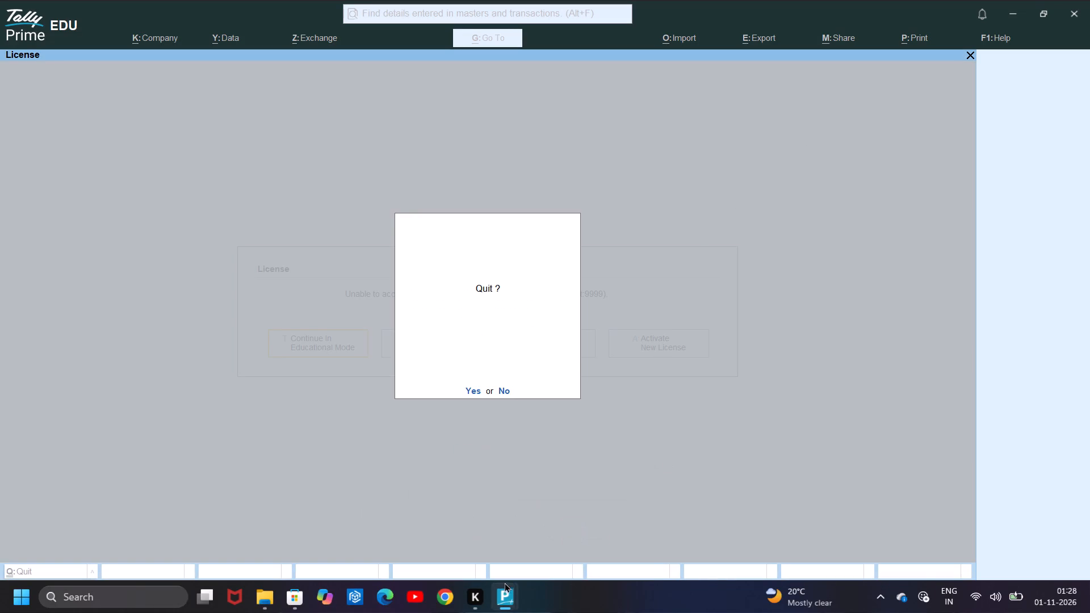
pyautogui.click(403, 507)
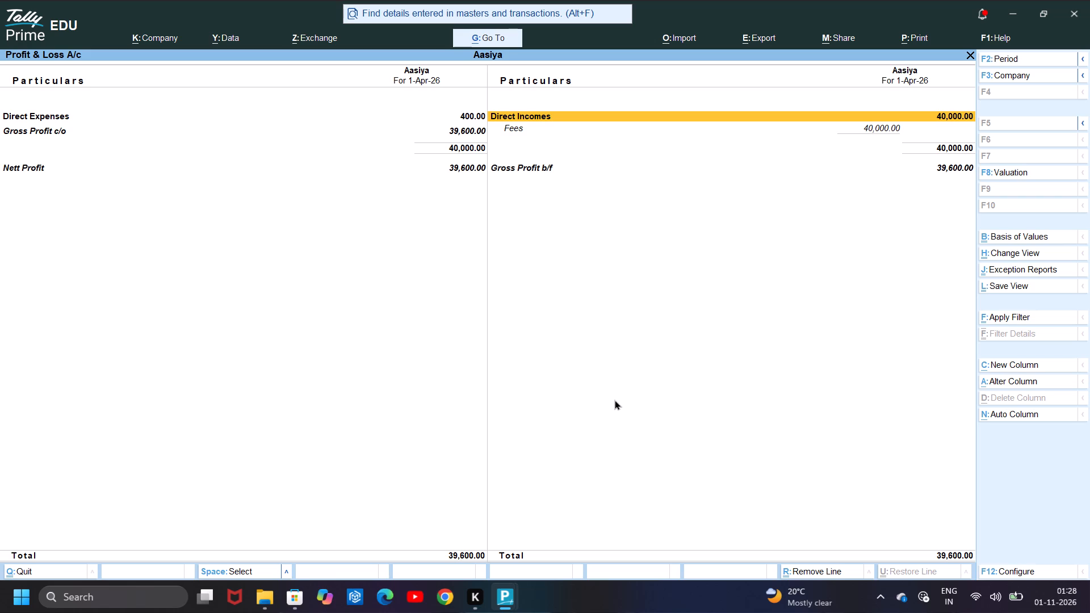
pyautogui.hscroll(1, 819, 150)
pyautogui.rightClick(455, 132)
pyautogui.rightClick(455, 132)
pyautogui.rightClick(455, 132)
pyautogui.rightClick(455, 132)
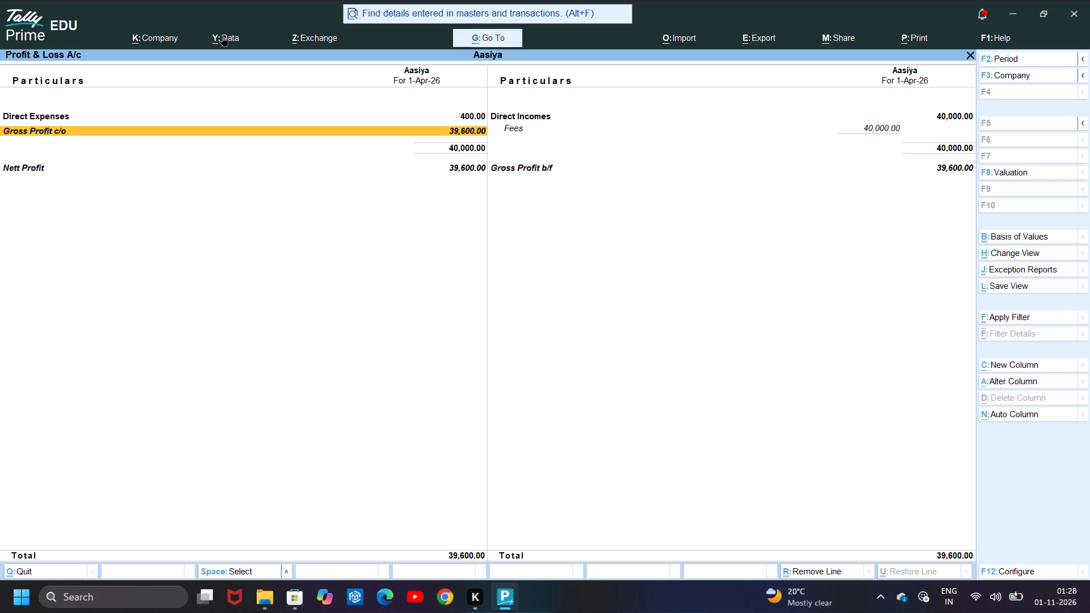
pyautogui.press('Escape')
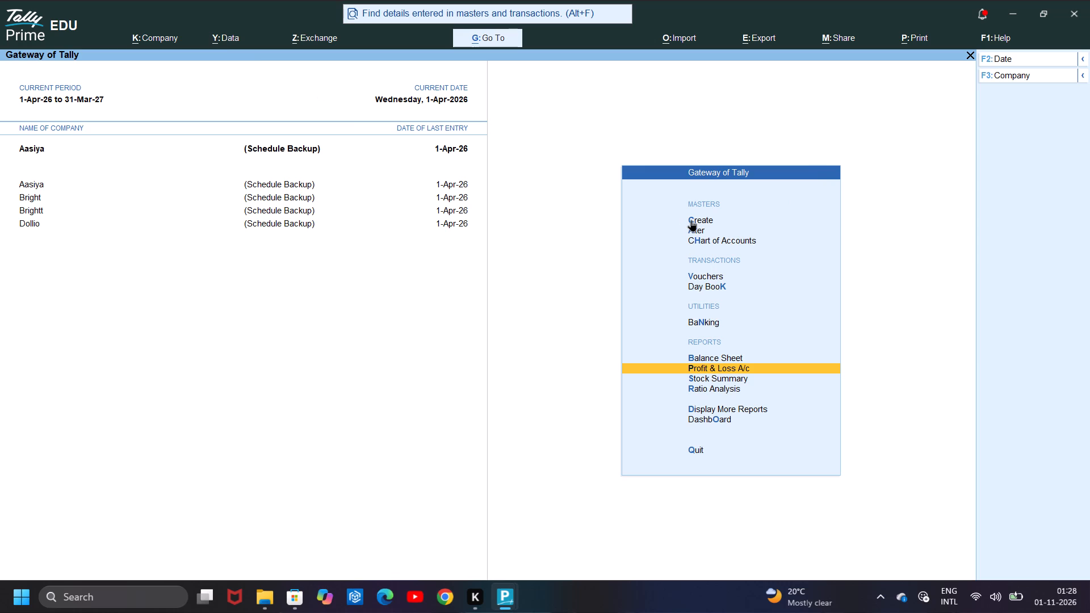
# Open a blank company creation form from the list of companies.
pyautogui.click(1045, 78)
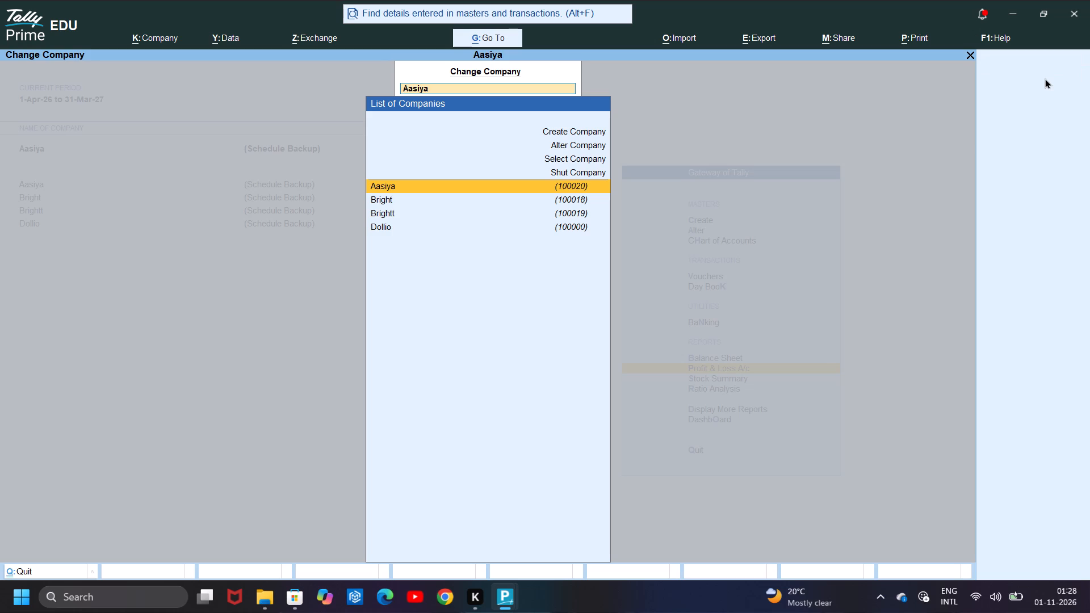
pyautogui.press('Up')
pyautogui.press('Up')
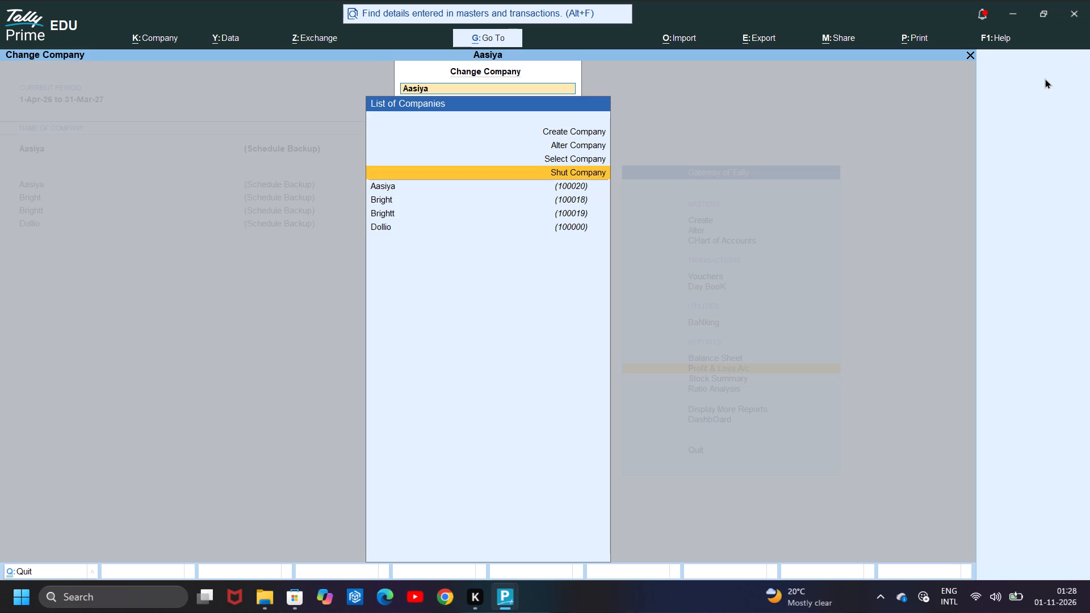
pyautogui.press('Up')
pyautogui.press('Up')
pyautogui.press('Return')
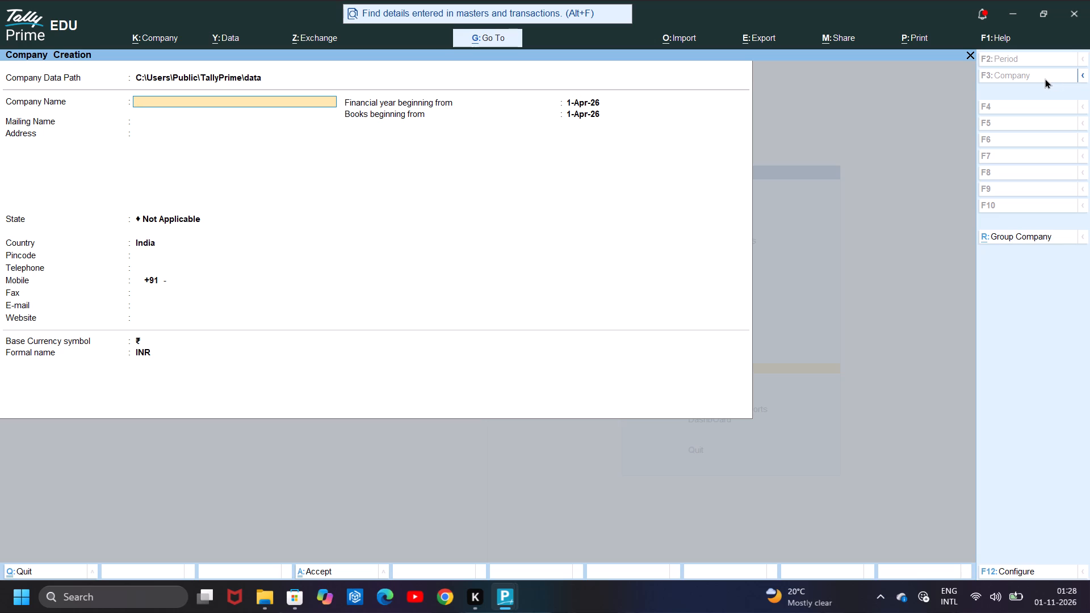
# Name the company "Gst ( Cgst and Sgst ( Service and Good Tax ) )", keep the same mailing name and leave the address blank.
pyautogui.write('gst')
pyautogui.press('space')
pyautogui.write('(')
pyautogui.press('space')
pyautogui.write('cgst')
pyautogui.press('space')
pyautogui.write('and')
pyautogui.press('space')
pyautogui.press('s')
pyautogui.press('g')
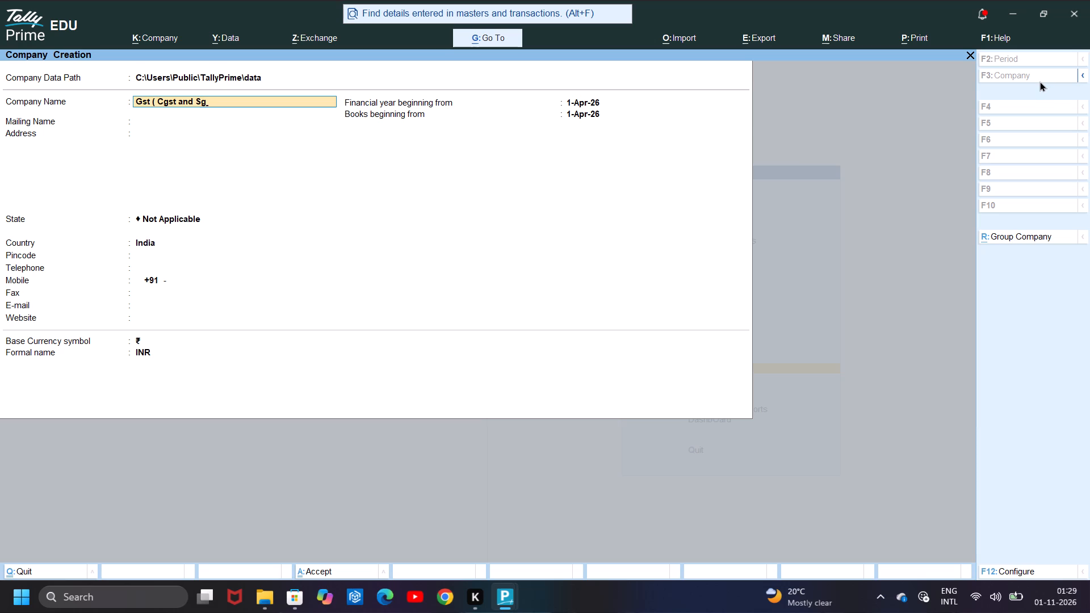
pyautogui.write('st')
pyautogui.press('space')
pyautogui.press('9')
pyautogui.press('BackSpace')
pyautogui.hotkey('shift', '(')
pyautogui.press('space')
pyautogui.write('servixe')
pyautogui.press('space')
pyautogui.press('BackSpace')
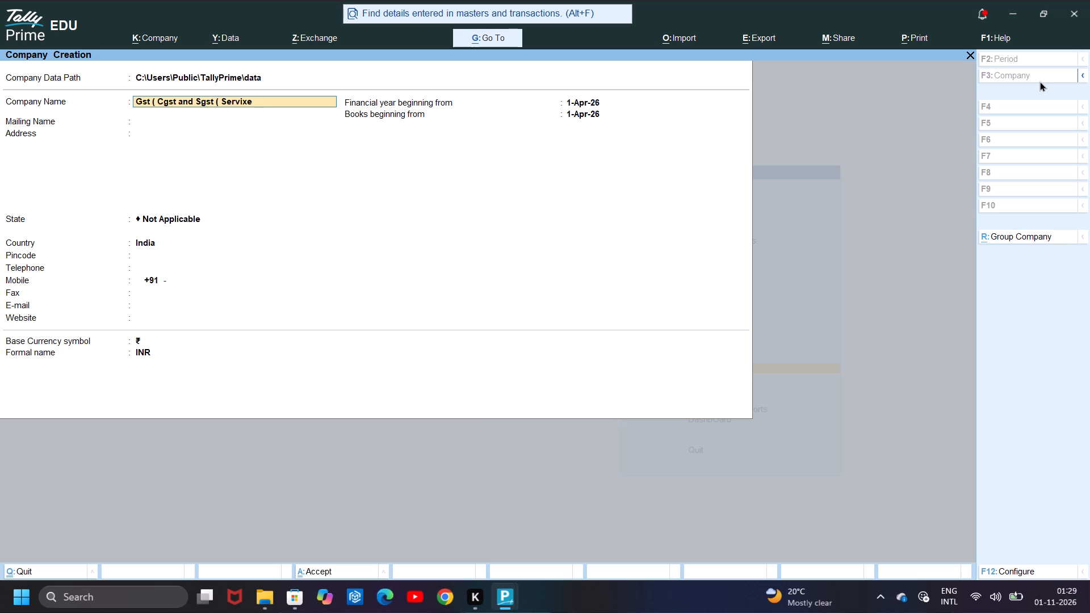
pyautogui.press('BackSpace')
pyautogui.press('BackSpace')
pyautogui.write('ce and good t')
pyautogui.write('ax')
pyautogui.press('space')
pyautogui.hotkey('shift', ')')
pyautogui.press('space')
pyautogui.write(')')
pyautogui.press('space')
pyautogui.press('Return')
pyautogui.press('Return')
pyautogui.press('Return')
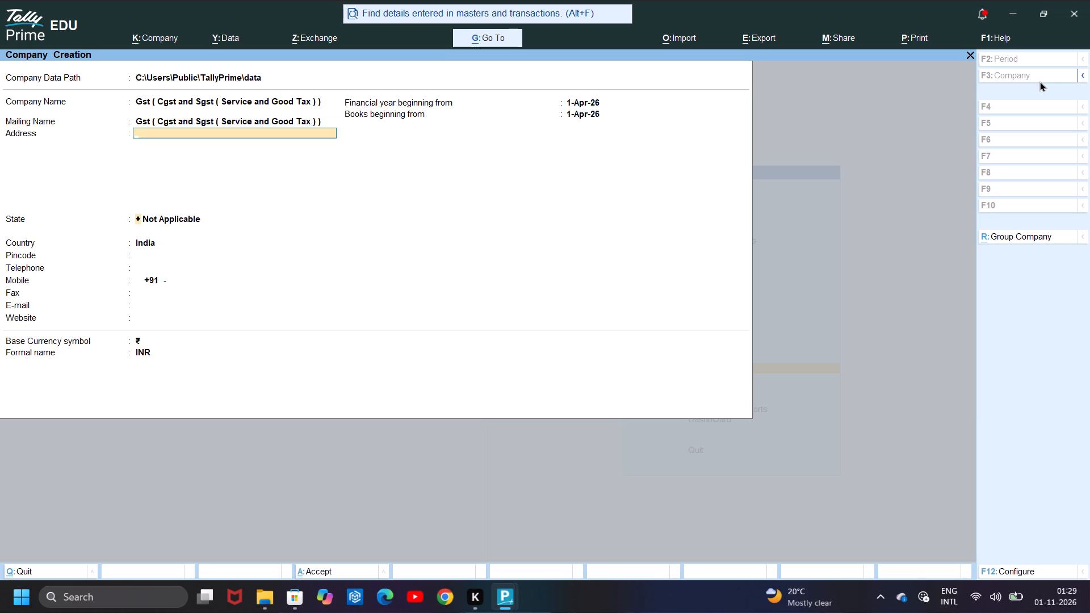
# Set the company's state to Madhya Pradesh and save the company with the contact fields left blank.
pyautogui.write('ma')
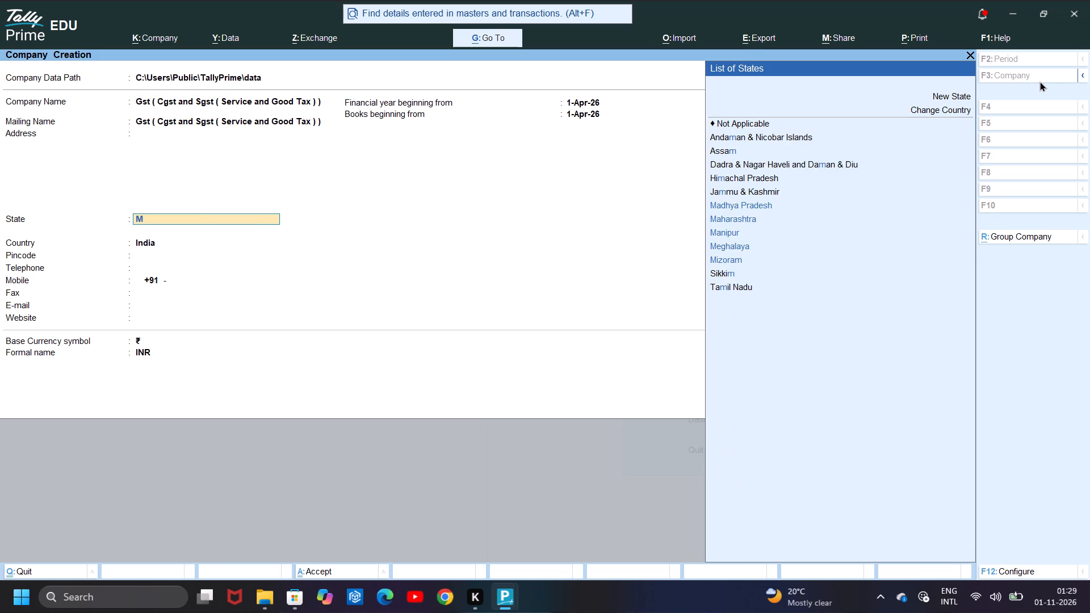
pyautogui.press('Down')
pyautogui.press('Down')
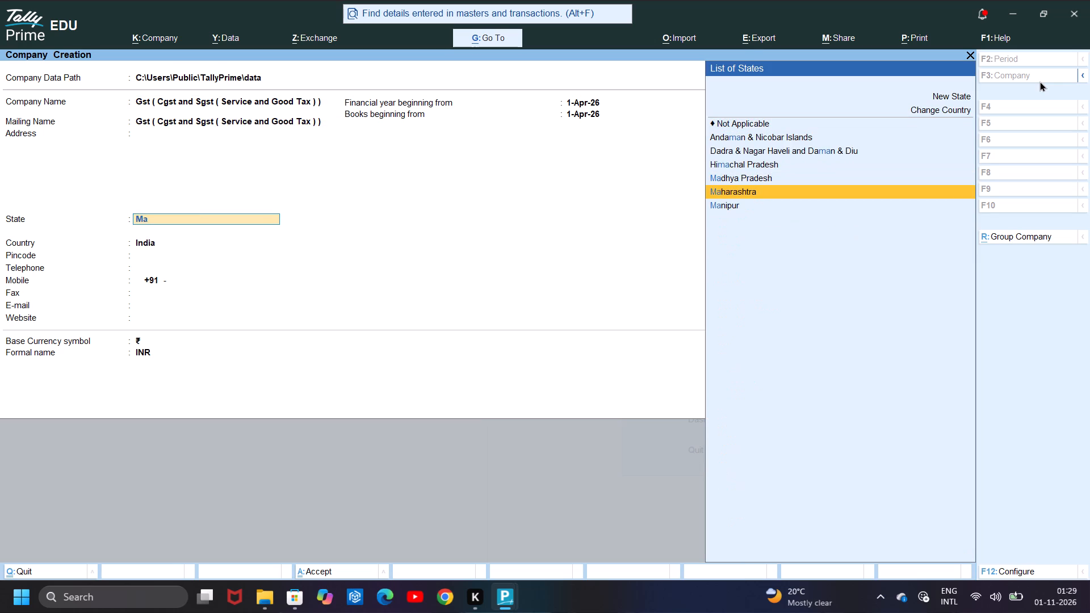
pyautogui.press('Up')
pyautogui.press('Return')
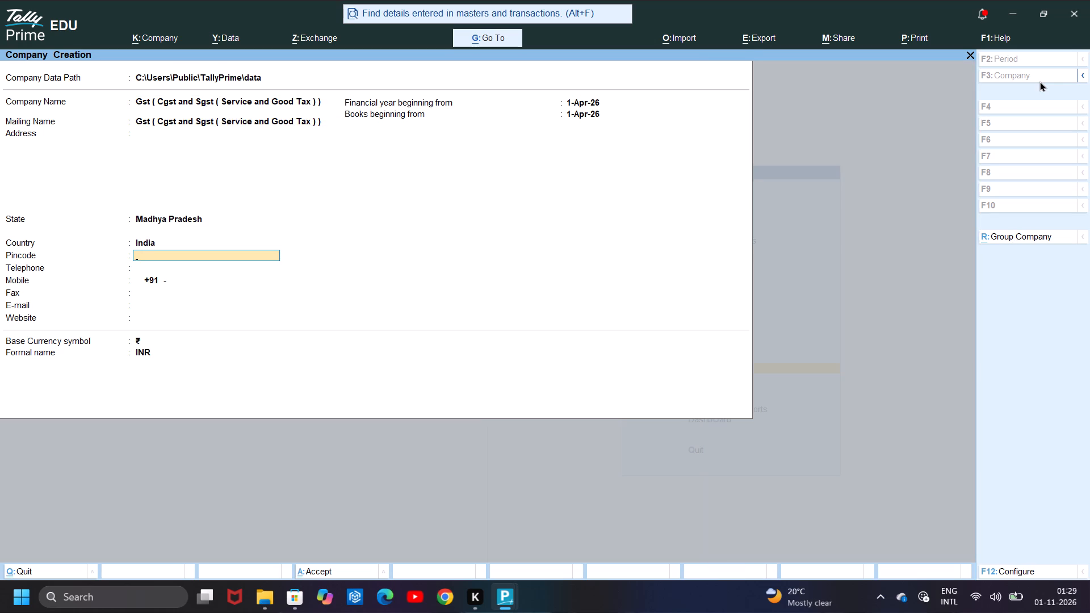
pyautogui.press('Return')
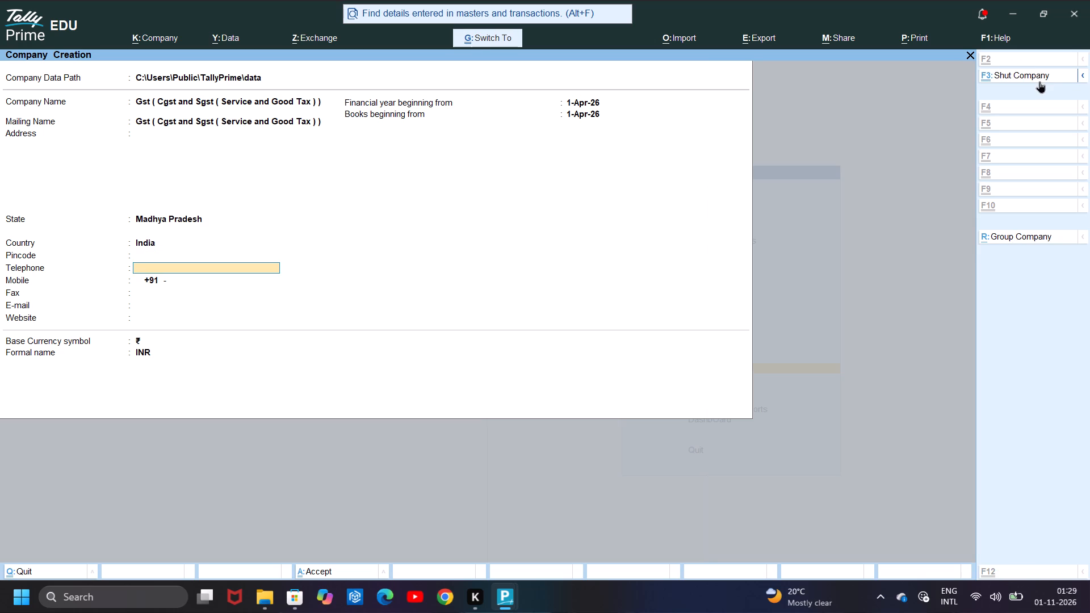
pyautogui.hotkey('ctrl', 'a')
pyautogui.press('Return')
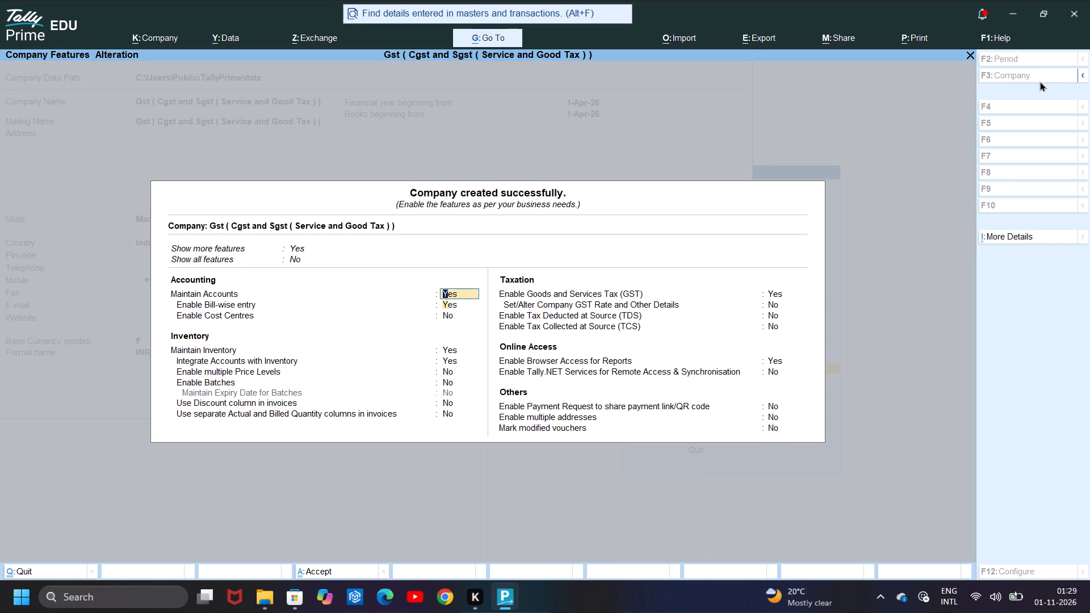
# Keep the default accounting and inventory features and accept Enable Goods and Services Tax (GST) as Yes.
pyautogui.press('Return')
pyautogui.press('Return')
pyautogui.press('Return')
pyautogui.press('Return')
pyautogui.press('Return')
pyautogui.press('Return')
pyautogui.press('Return')
pyautogui.press('Return')
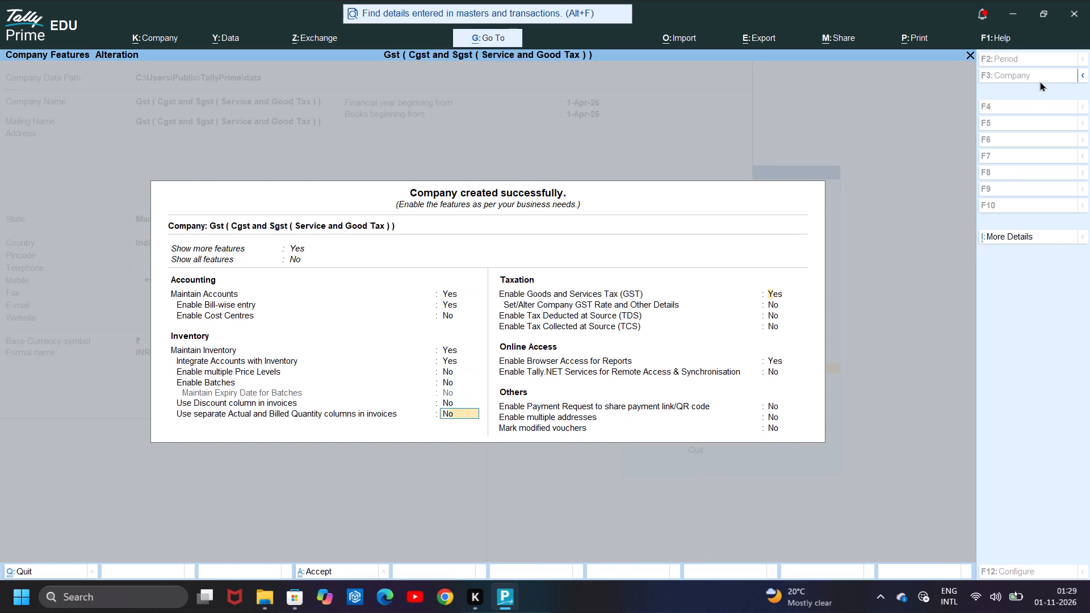
pyautogui.press('Return')
pyautogui.press('Return')
# Accept the default GST registration details: Regular type, blank GSTIN/UIN, Monthly GSTR-1, no e-Invoicing, e-Way Bill applicable from 1-Apr-26 including intrastate.
pyautogui.press('Return')
pyautogui.press('Return')
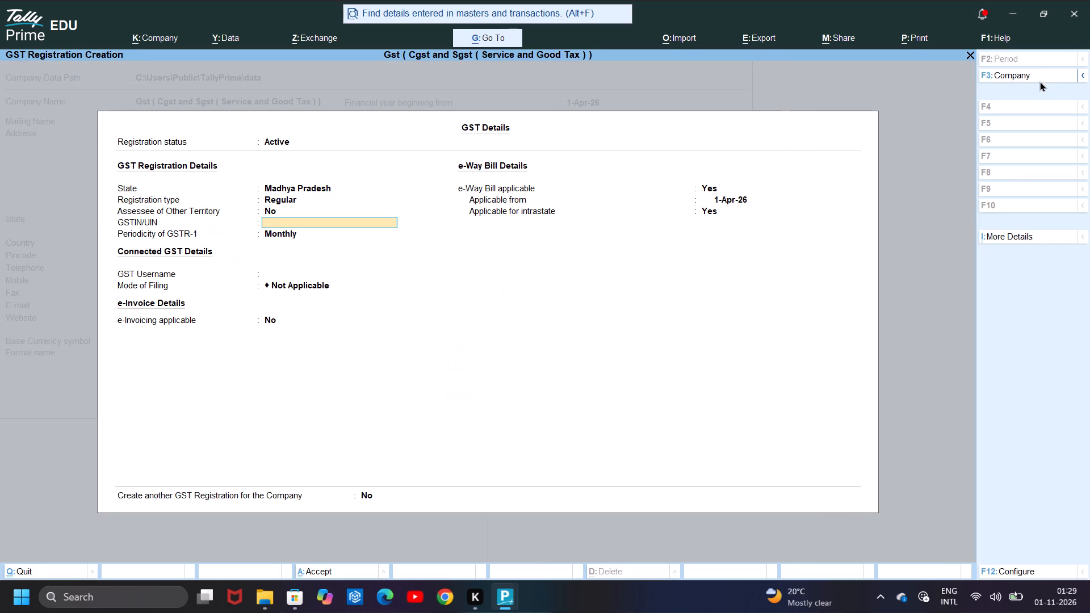
pyautogui.press('Return')
pyautogui.press('Return')
pyautogui.press('Return')
pyautogui.press('Return')
pyautogui.press('Return')
pyautogui.press('Return')
pyautogui.press('Return')
pyautogui.press('Return')
pyautogui.press('Return')
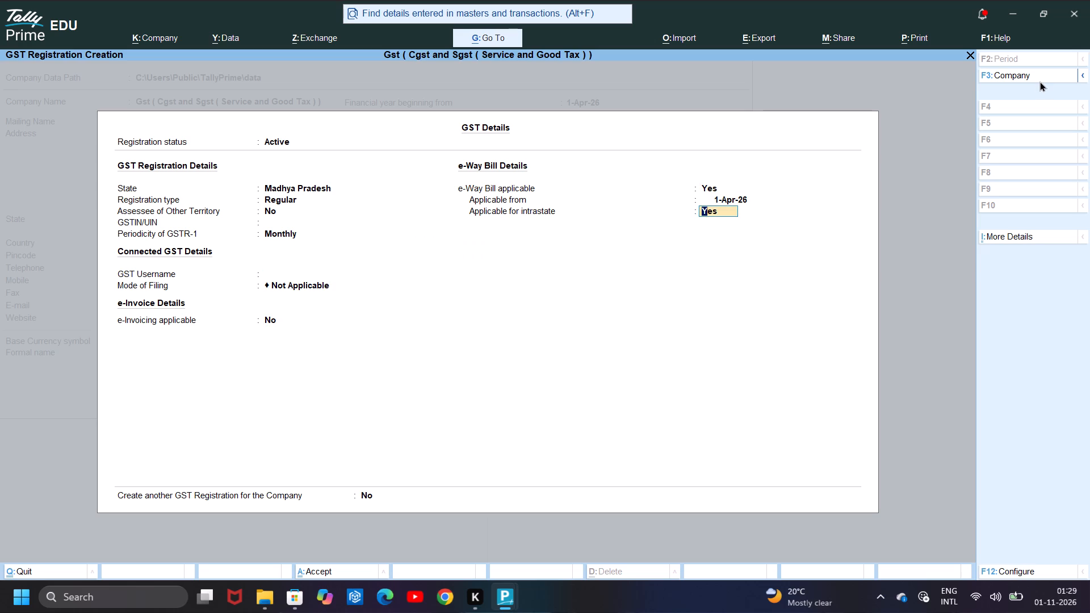
pyautogui.press('Return')
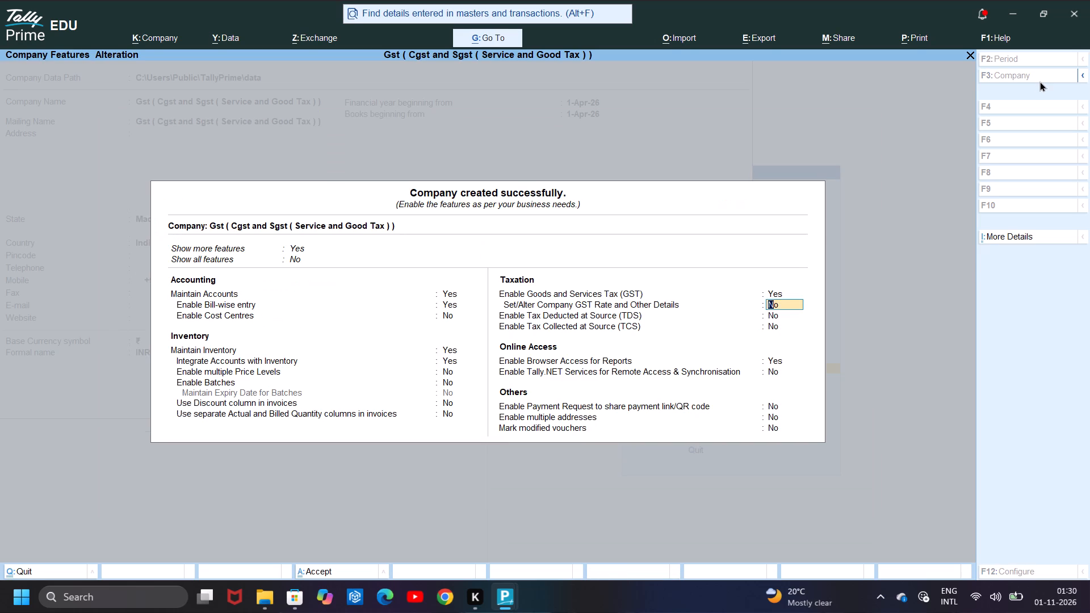
# Enable Set/Alter Company GST Rate and Other Details, leave HSN/SAC Not Defined, and specify a Taxable GST rate of 18%.
pyautogui.write('yes')
pyautogui.press('Return')
pyautogui.press('Return')
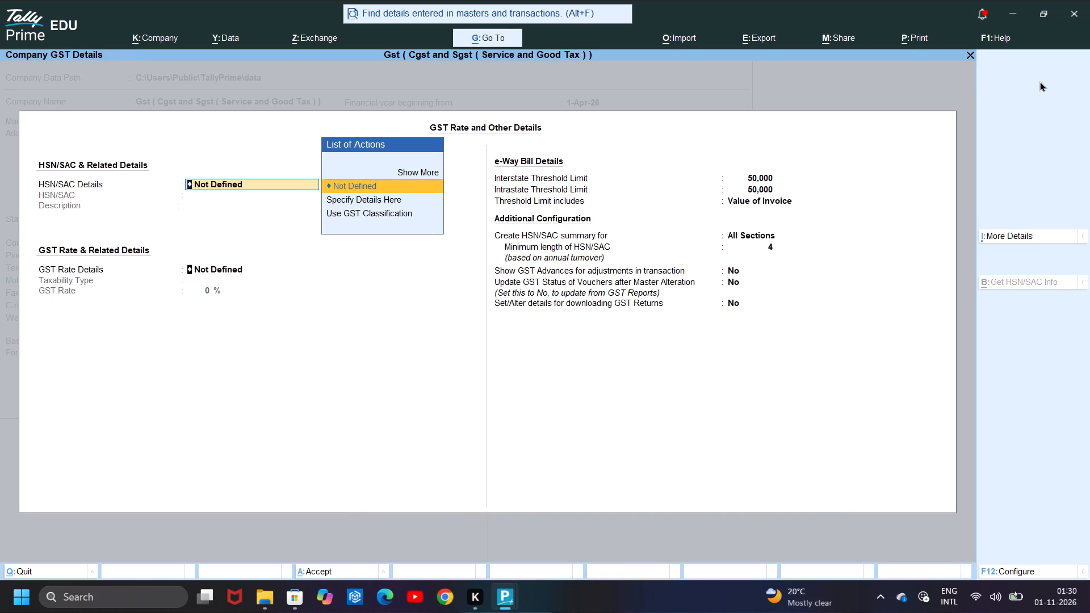
pyautogui.press('Down')
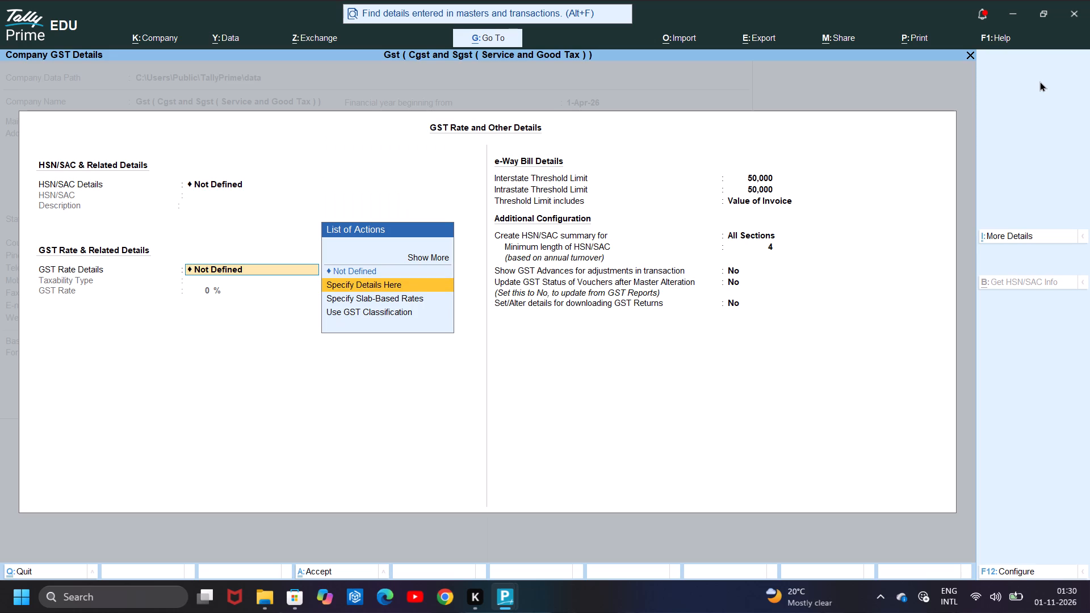
pyautogui.press('Return')
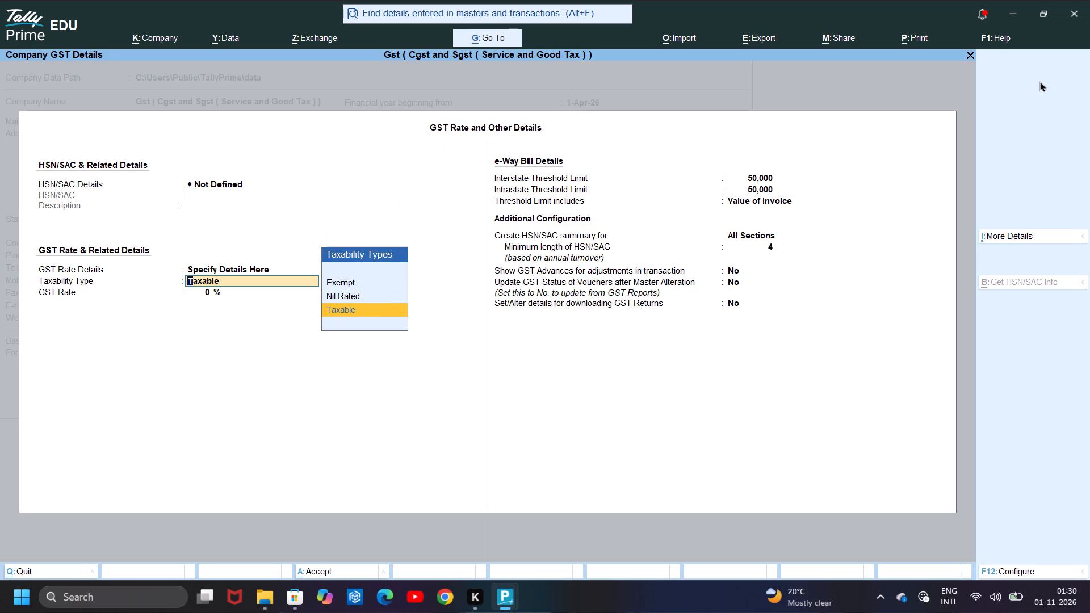
pyautogui.press('Return')
pyautogui.write('18')
pyautogui.press('Return')
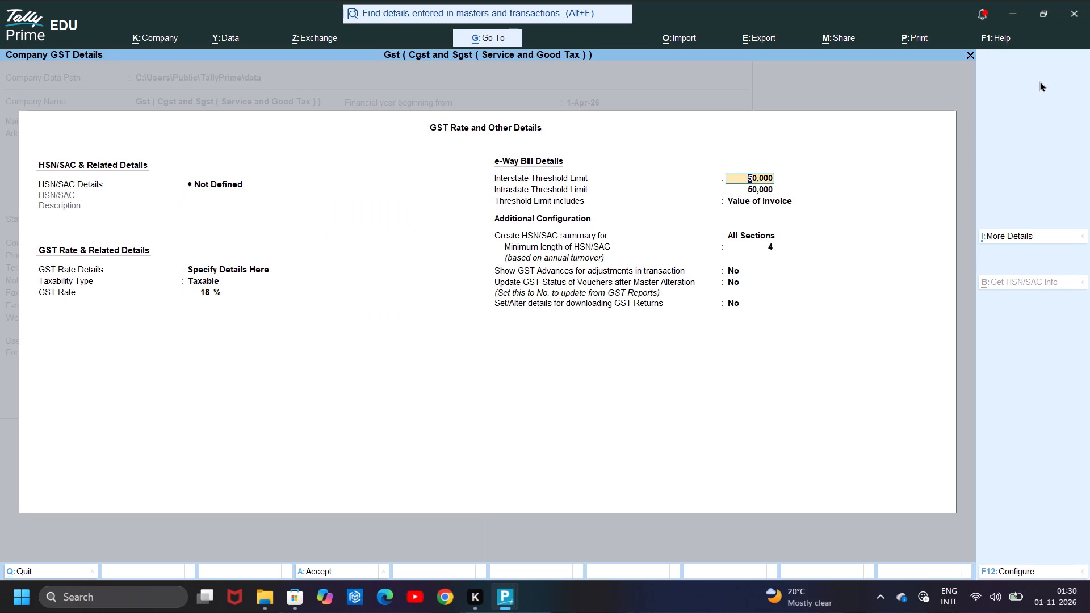
# Keep the 50,000 e-Way Bill threshold limits, All Sections HSN/SAC summary with length 4 and the remaining defaults, and save the GST rate details.
pyautogui.press('Return')
pyautogui.press('Return')
pyautogui.press('Return')
pyautogui.press('Return')
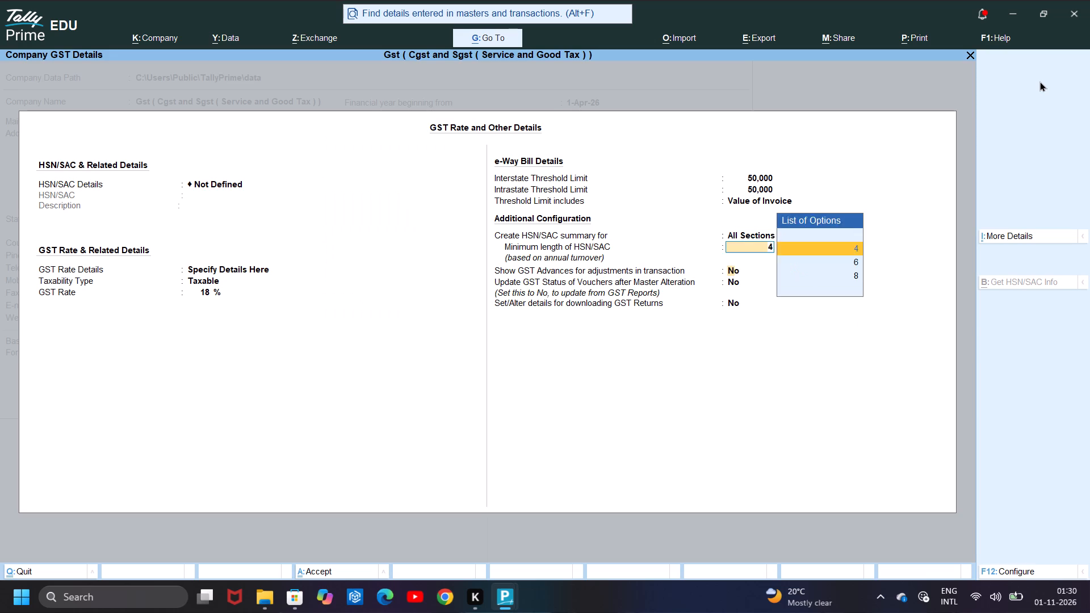
pyautogui.press('Return')
pyautogui.press('Return')
pyautogui.press('Return')
pyautogui.press('Return')
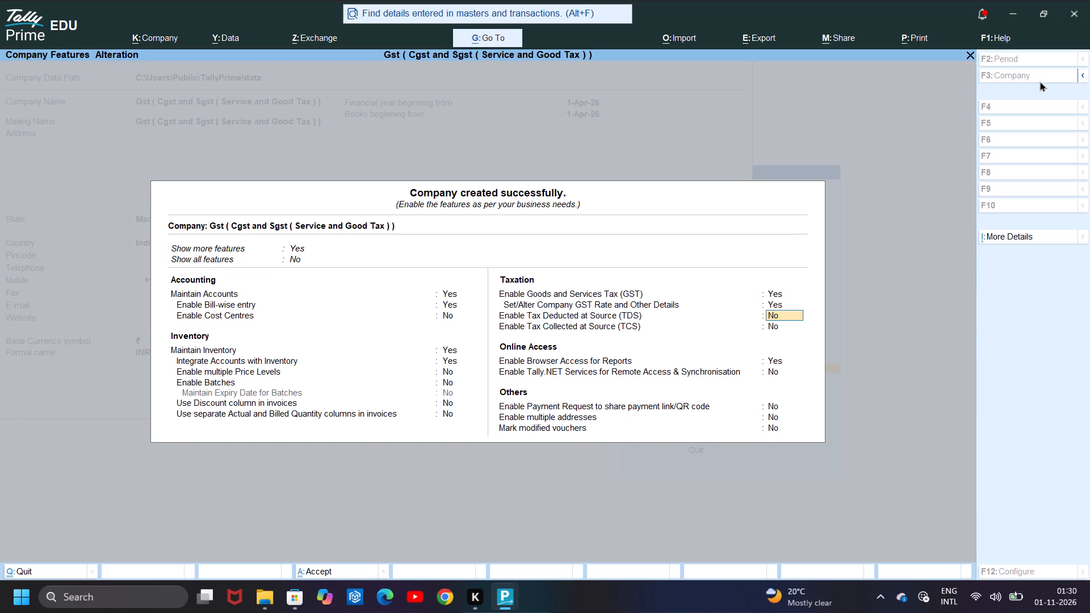
# Leave TDS and TCS set to No and save the company features.
pyautogui.press('Return')
pyautogui.press('Return')
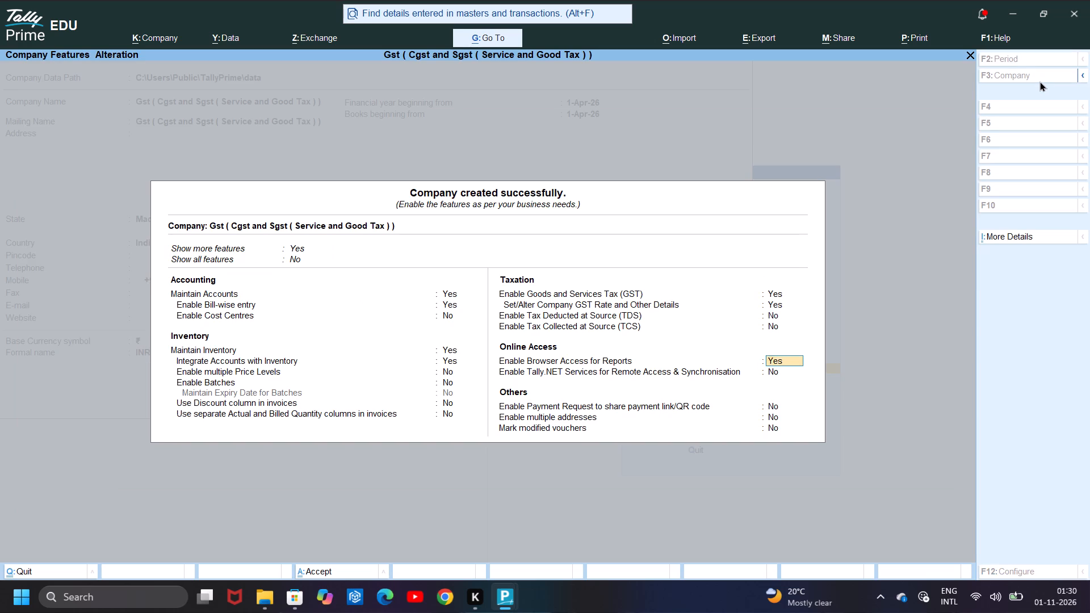
pyautogui.hotkey('ctrl', 'a')
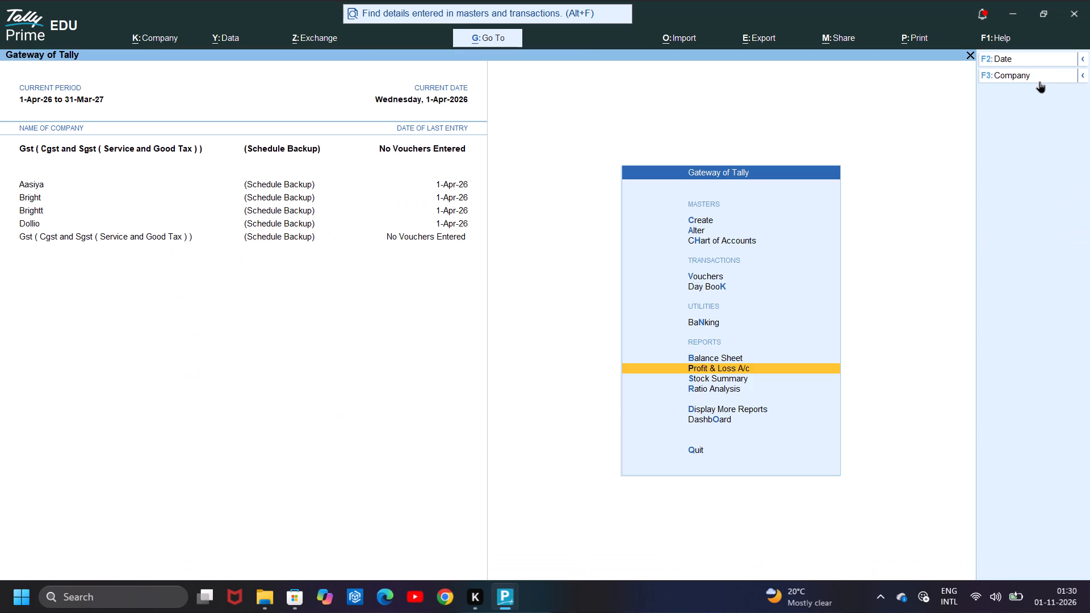
# Start a new ledger master named Sale with no alias and place it under Sales Accounts.
pyautogui.press('Up')
pyautogui.press('Up')
pyautogui.press('Up')
pyautogui.press('Up')
pyautogui.press('Up')
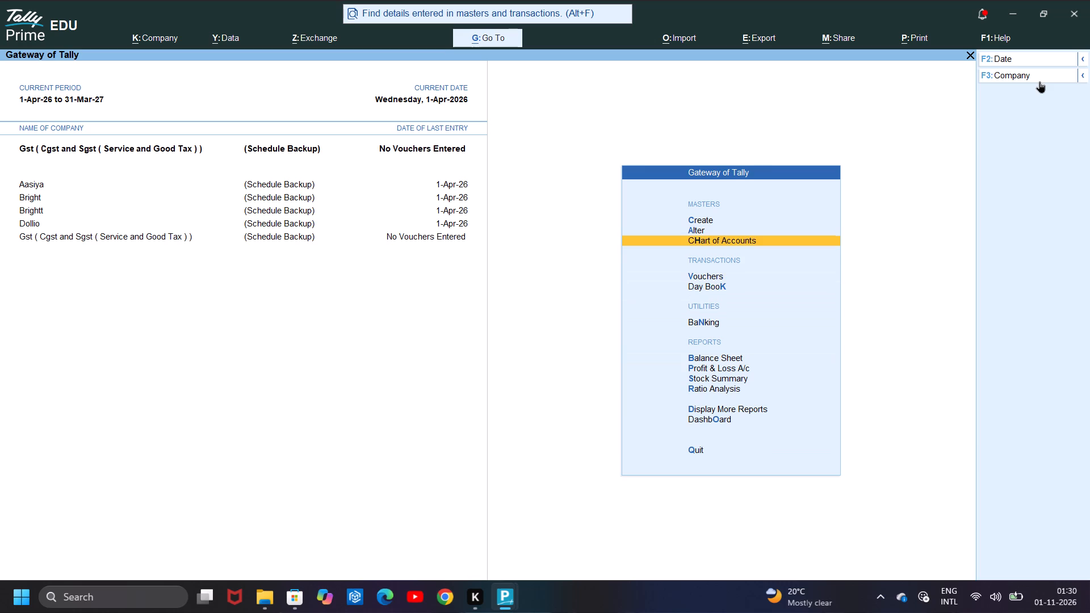
pyautogui.press('Up')
pyautogui.press('Up')
pyautogui.press('Return')
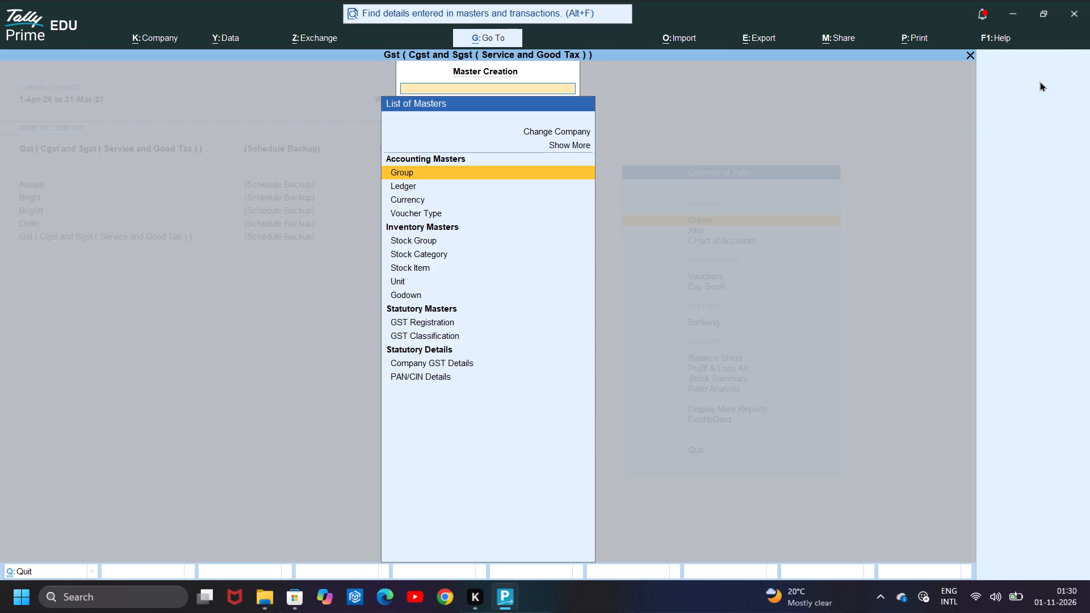
pyautogui.press('Down')
pyautogui.press('Return')
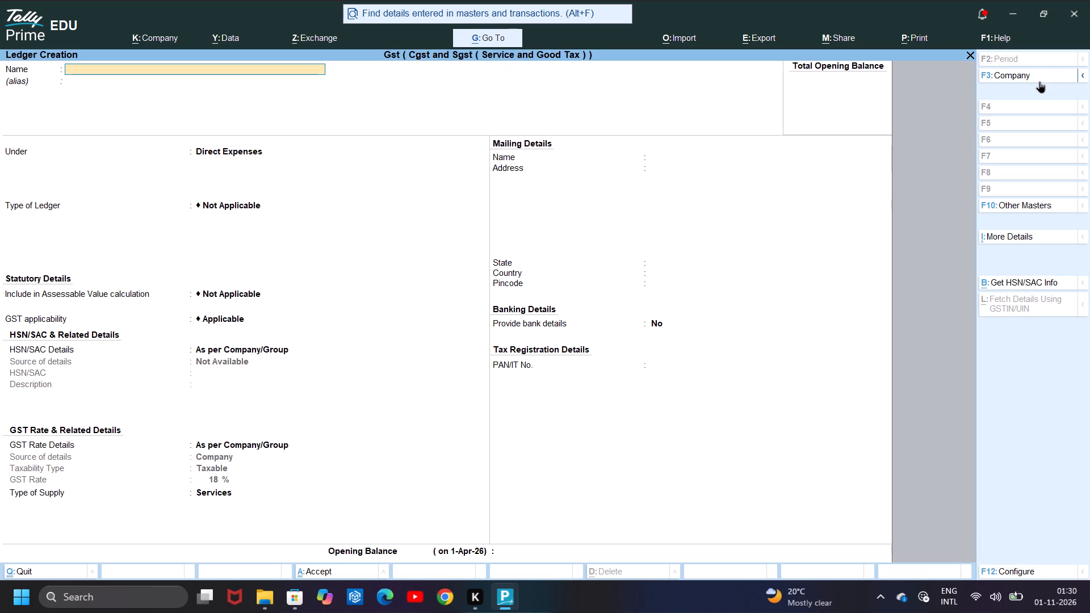
pyautogui.write('sa')
pyautogui.write('le')
pyautogui.press('Return')
pyautogui.press('Return')
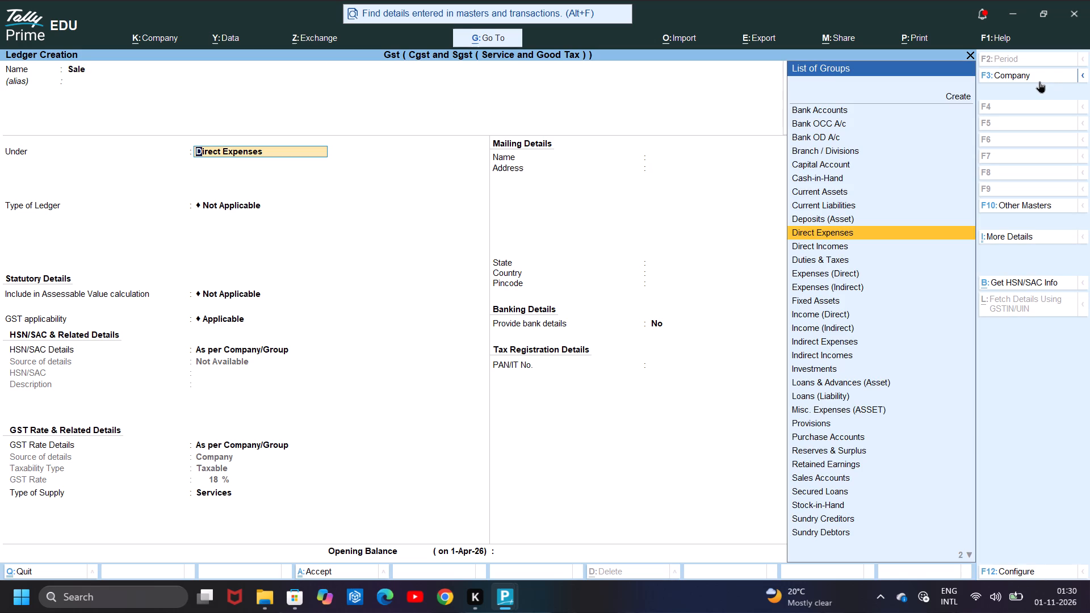
pyautogui.write('sa')
pyautogui.press('Return')
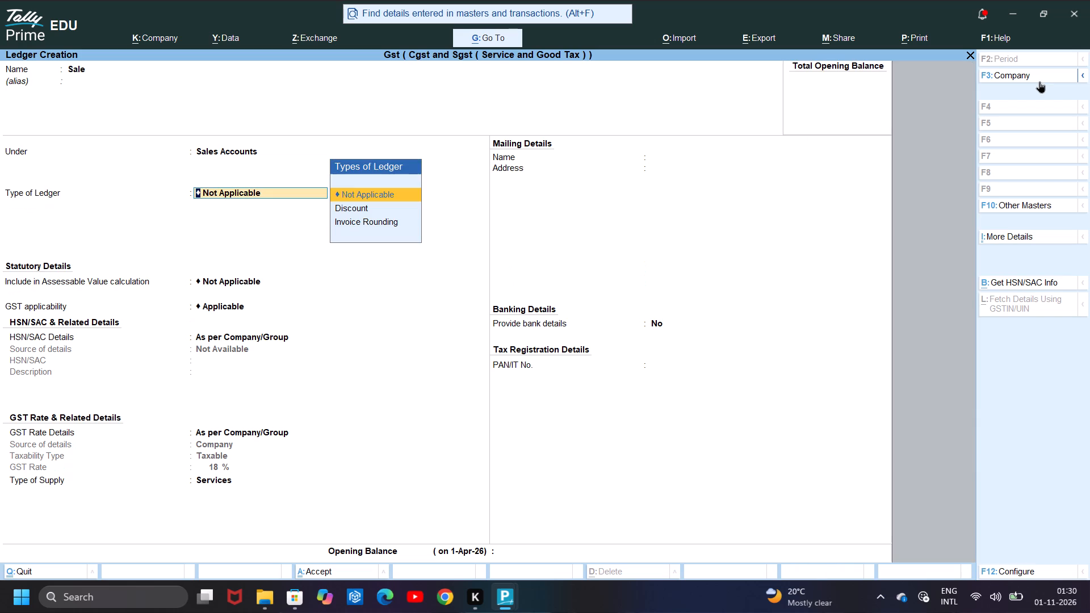
# Keep the Sale ledger's default GST details, set its Type of Supply to Goods and save the ledger.
pyautogui.press('Return')
pyautogui.press('Return')
pyautogui.press('Return')
pyautogui.press('Return')
pyautogui.press('Return')
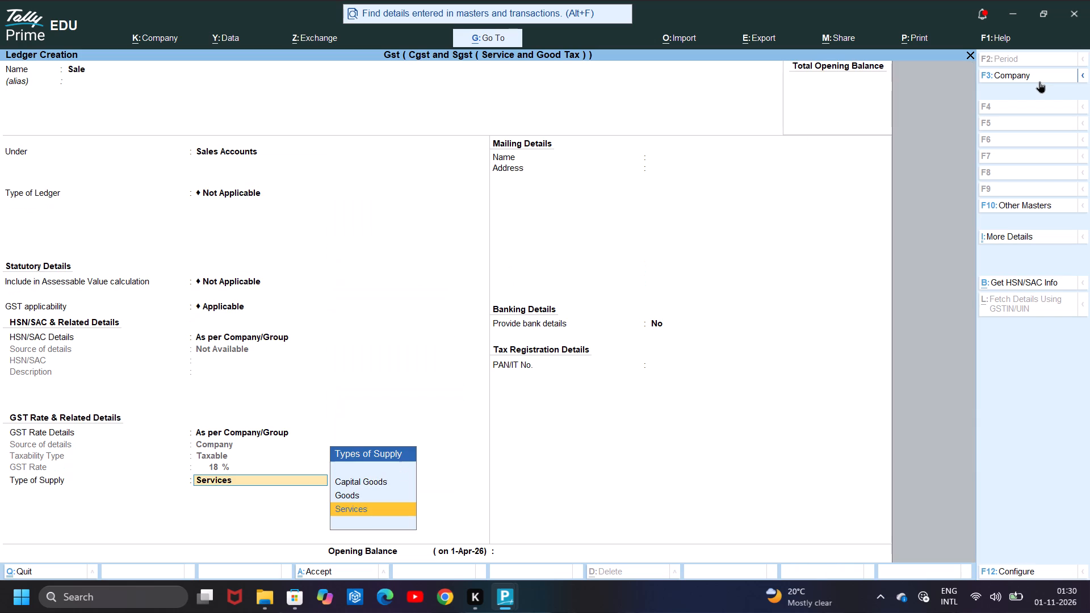
pyautogui.press('Up')
pyautogui.press('Return')
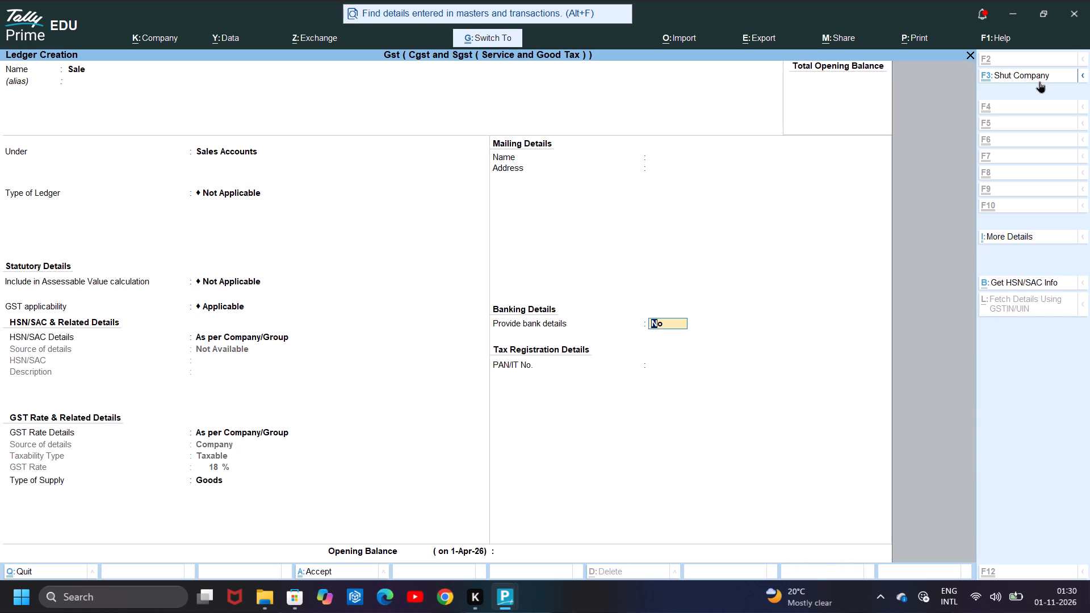
pyautogui.hotkey('ctrl', 'a')
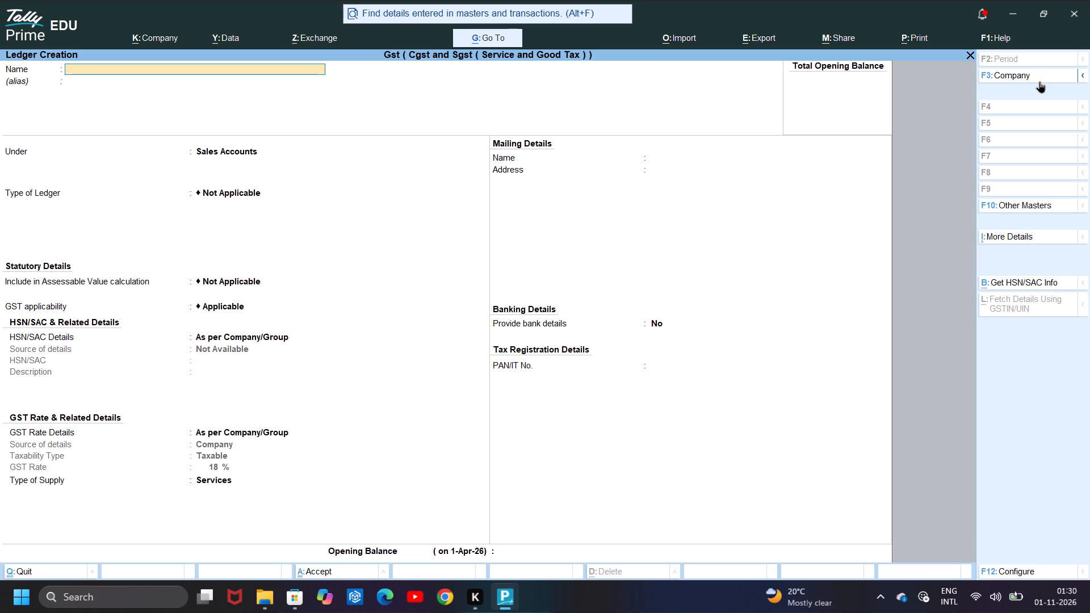
# Name the next ledger Purchase with no alias and place it under Purchase Accounts.
pyautogui.press('p')
pyautogui.write('urch')
pyautogui.write('ase')
pyautogui.press('Return')
pyautogui.press('Return')
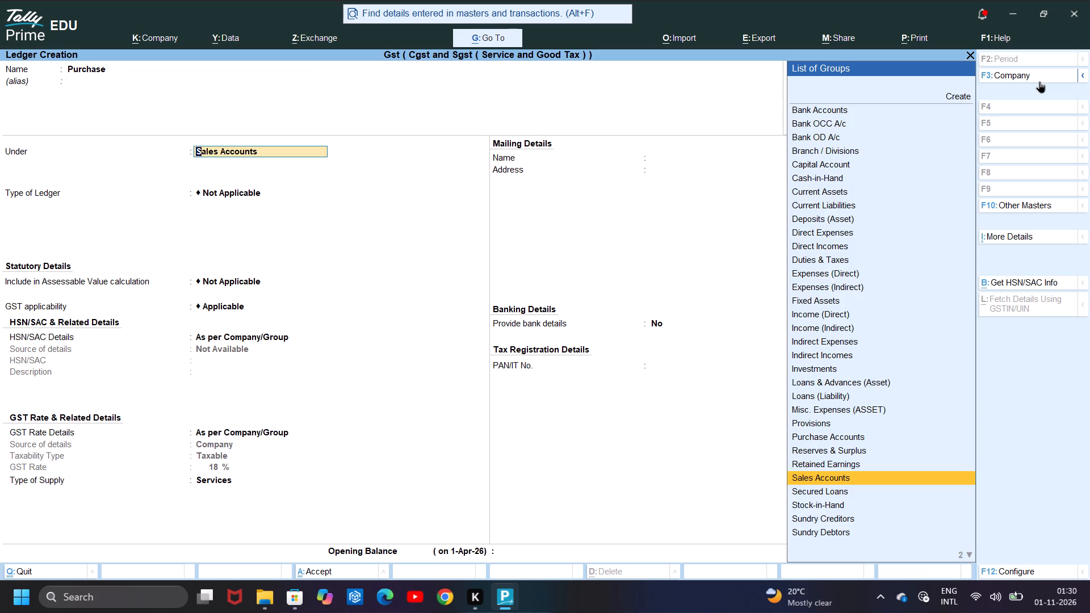
pyautogui.write('pur')
pyautogui.press('Return')
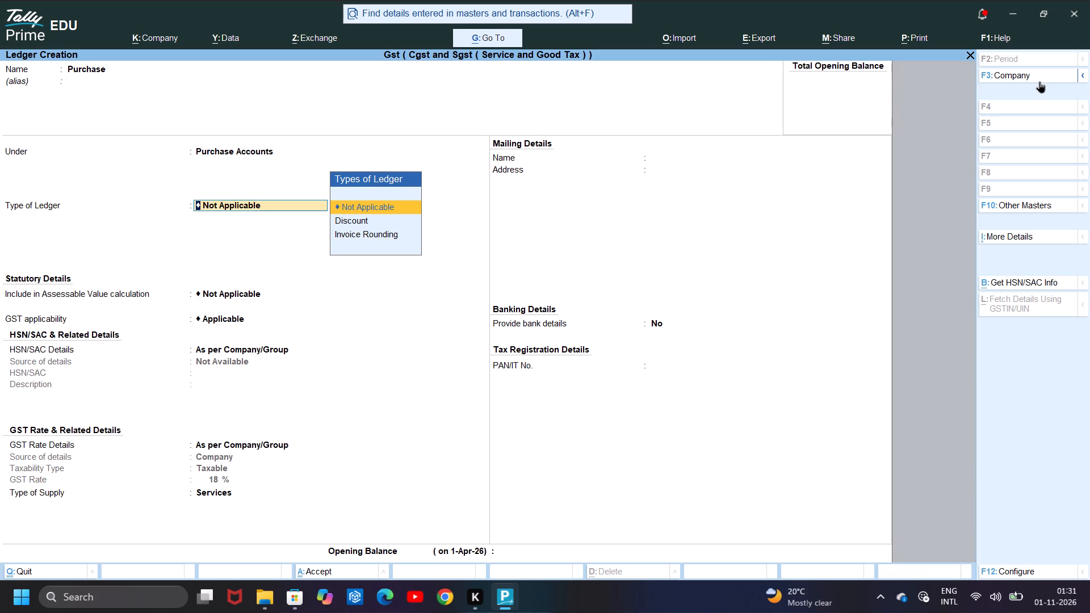
# Keep the Purchase ledger's default GST details, set its Type of Supply to Goods and save it without an opening balance.
pyautogui.press('Return')
pyautogui.press('Return')
pyautogui.press('Return')
pyautogui.press('Return')
pyautogui.press('Return')
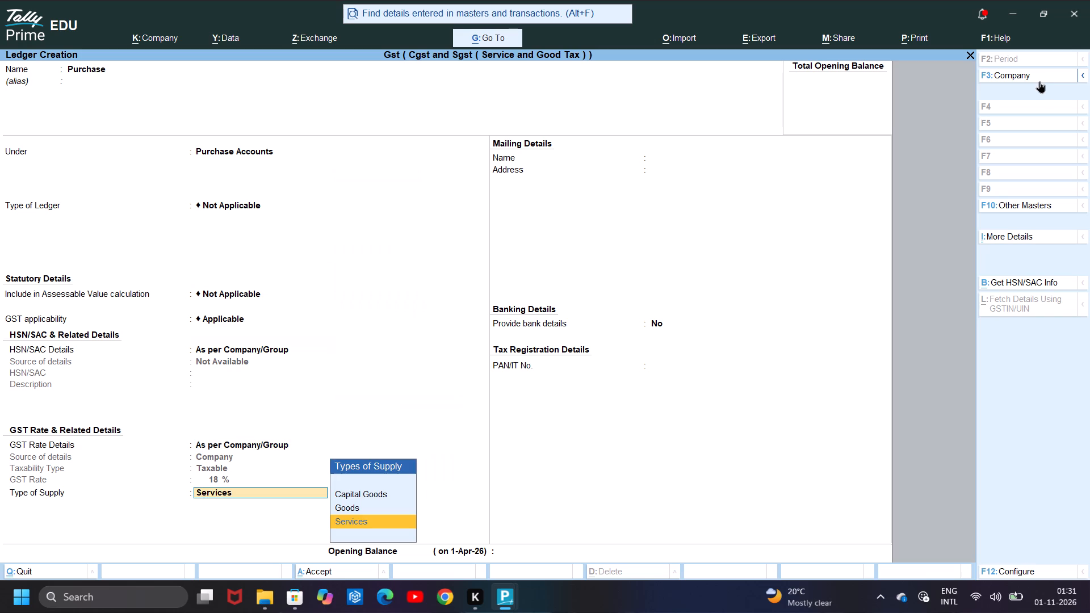
pyautogui.press('Up')
pyautogui.press('Return')
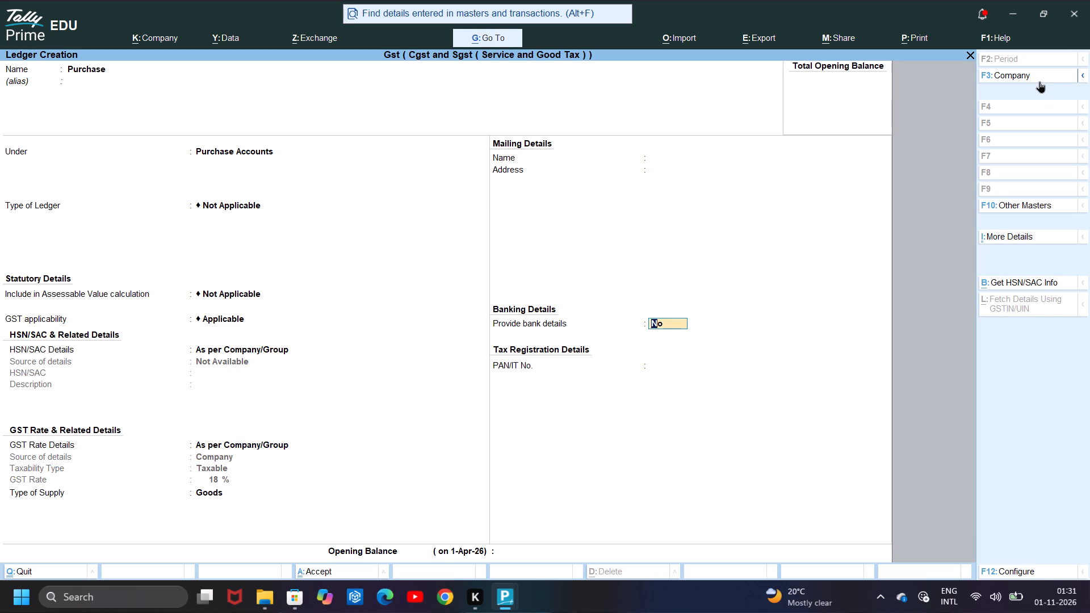
pyautogui.press('Return')
pyautogui.press('Return')
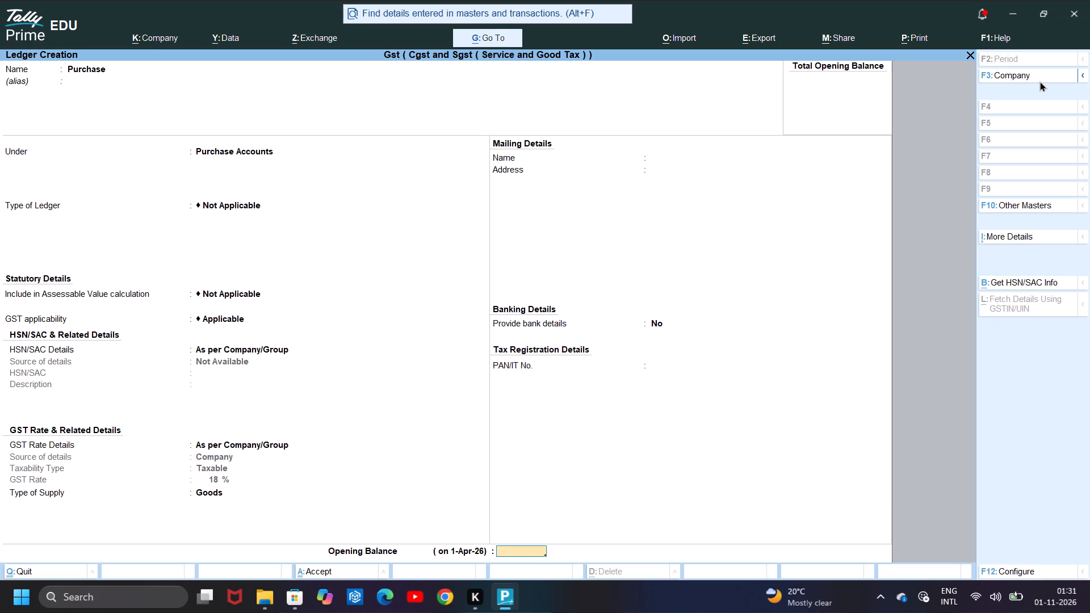
pyautogui.press('Return')
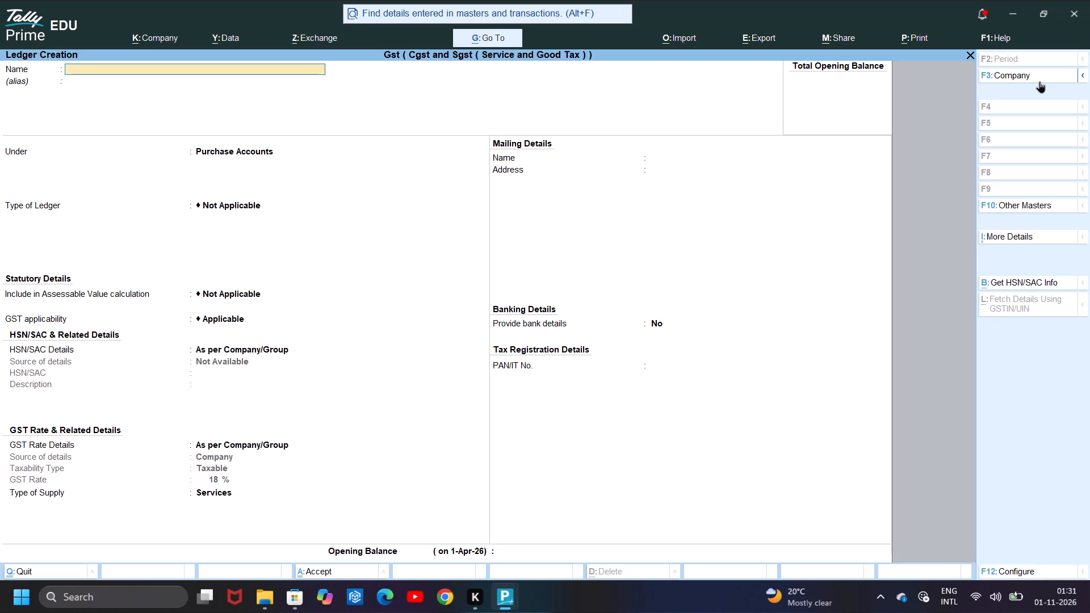
# Create a ledger named Cgst under Duties & Taxes with duty type GST and tax type CGST, and save it.
pyautogui.write('cg')
pyautogui.write('st')
pyautogui.press('Return')
pyautogui.press('Return')
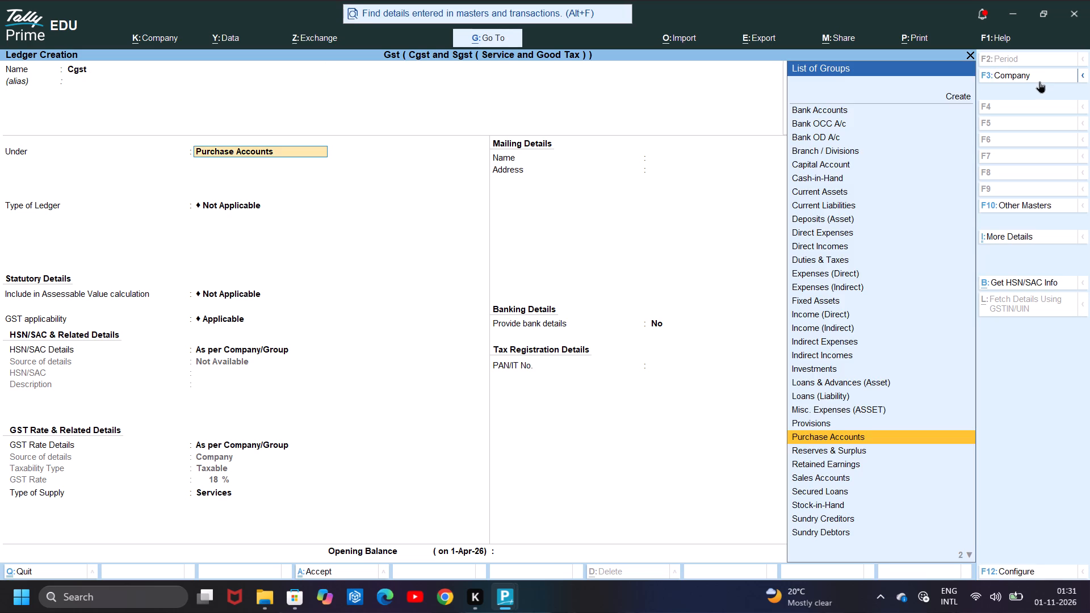
pyautogui.press('d')
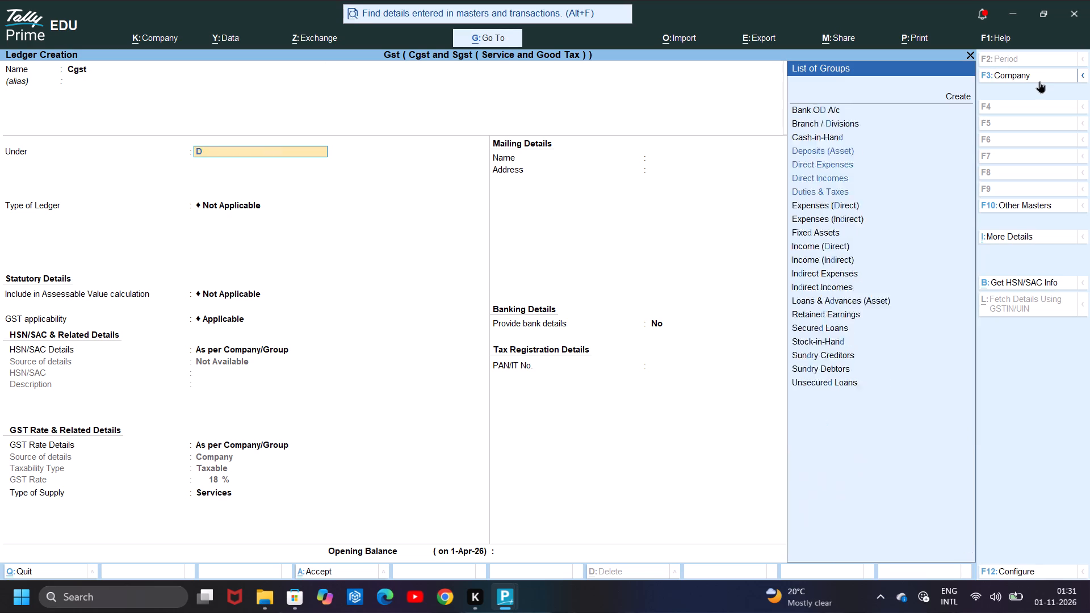
pyautogui.press('u')
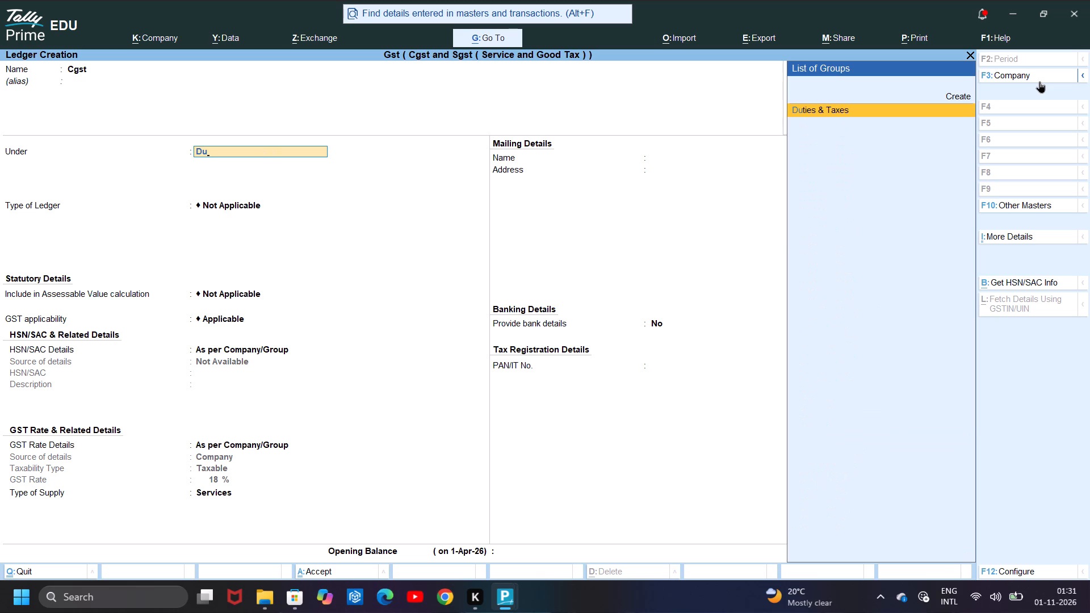
pyautogui.press('Return')
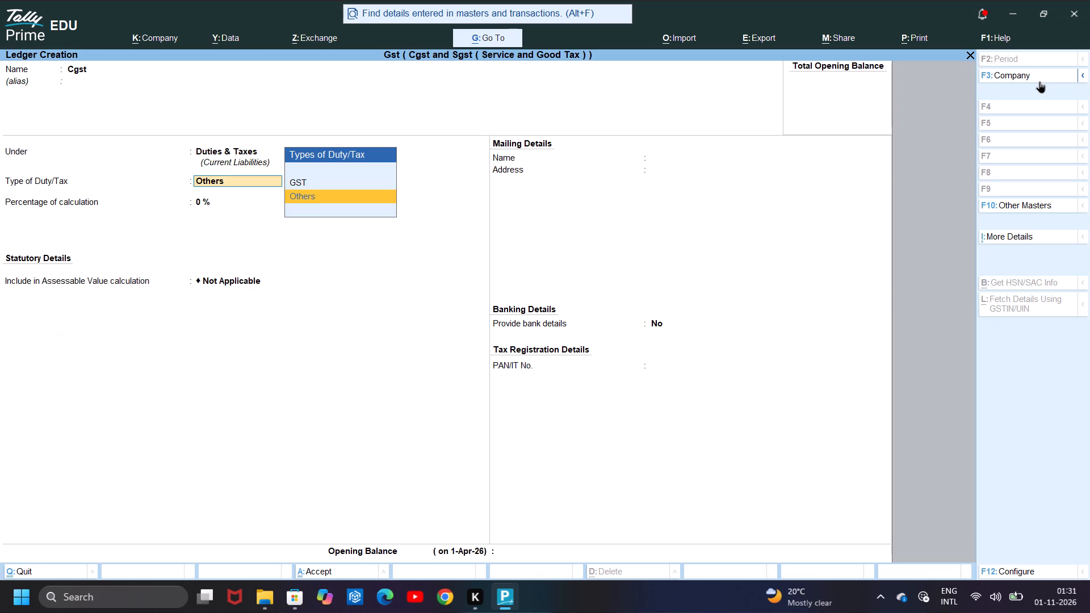
pyautogui.press('Up')
pyautogui.press('Return')
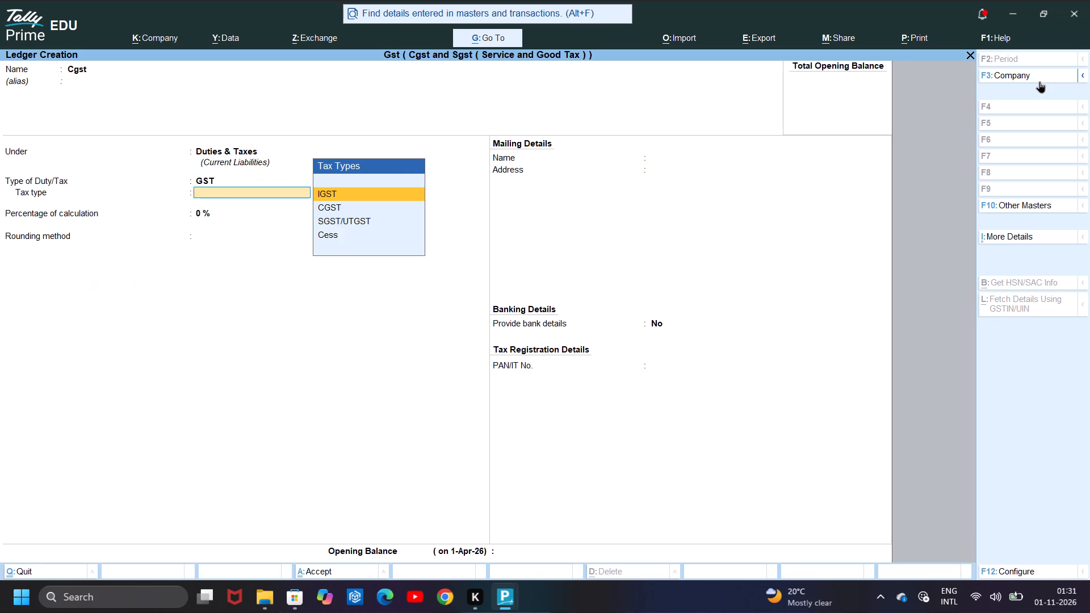
pyautogui.press('Down')
pyautogui.press('Return')
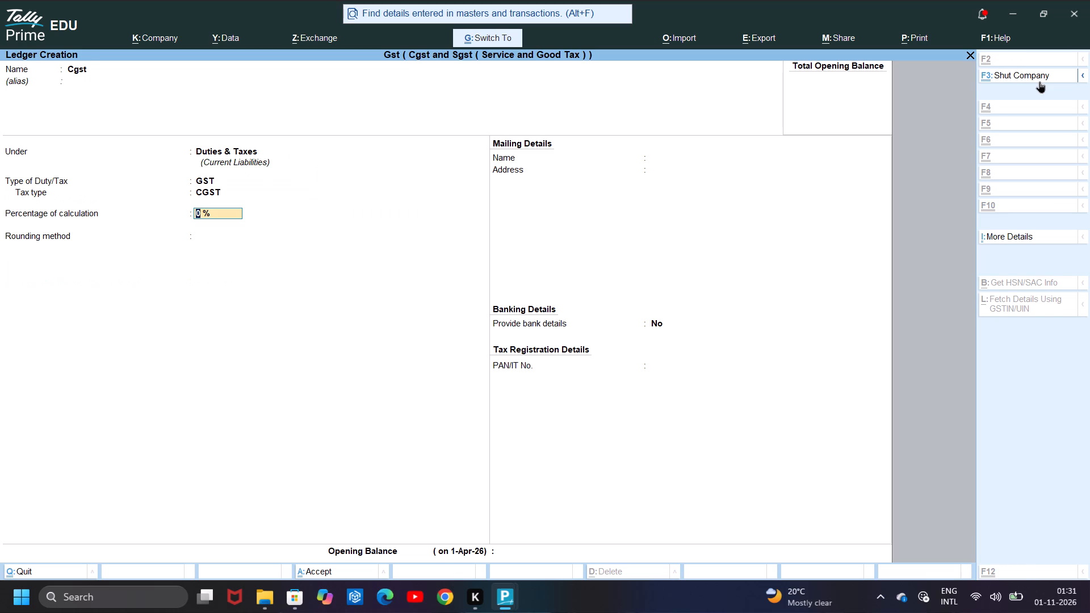
pyautogui.hotkey('ctrl', 'a')
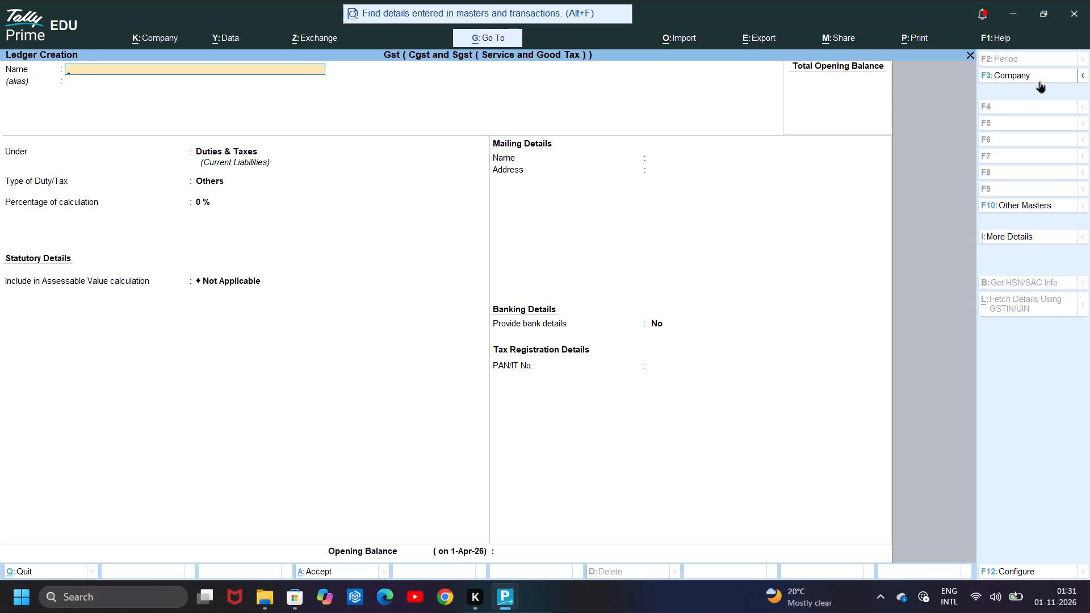
# Create and save a ledger named Sgst under Duties & Taxes with duty type GST, tax type SGST/UTGST and rounding Not Applicable, and quit ledger creation.
pyautogui.write('sgs')
pyautogui.press('t')
pyautogui.press('Return')
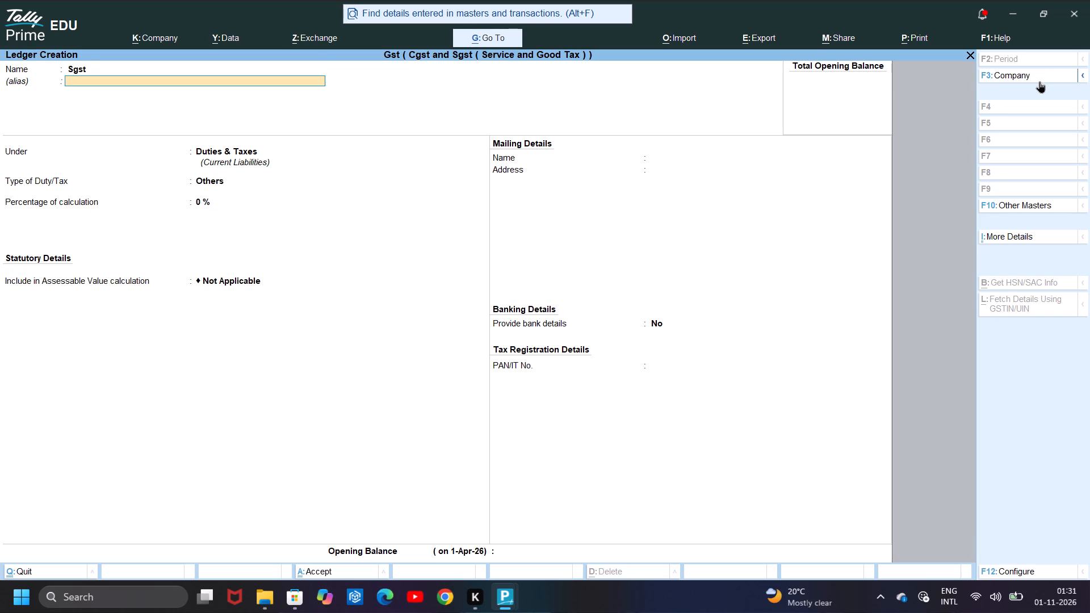
pyautogui.press('Return')
pyautogui.press('Return')
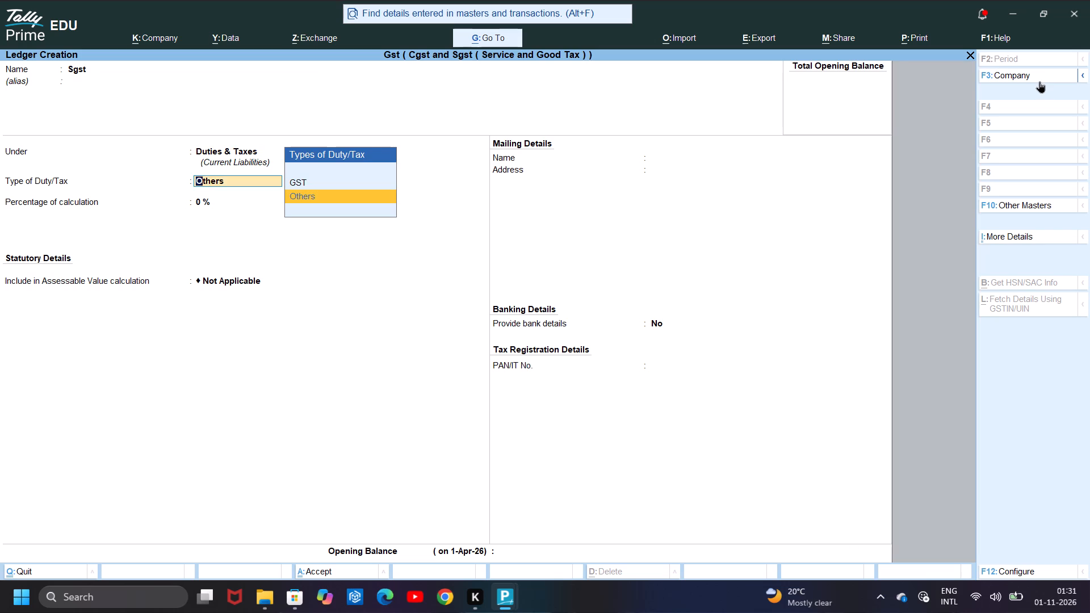
pyautogui.press('Up')
pyautogui.press('Return')
pyautogui.press('Down')
pyautogui.press('Down')
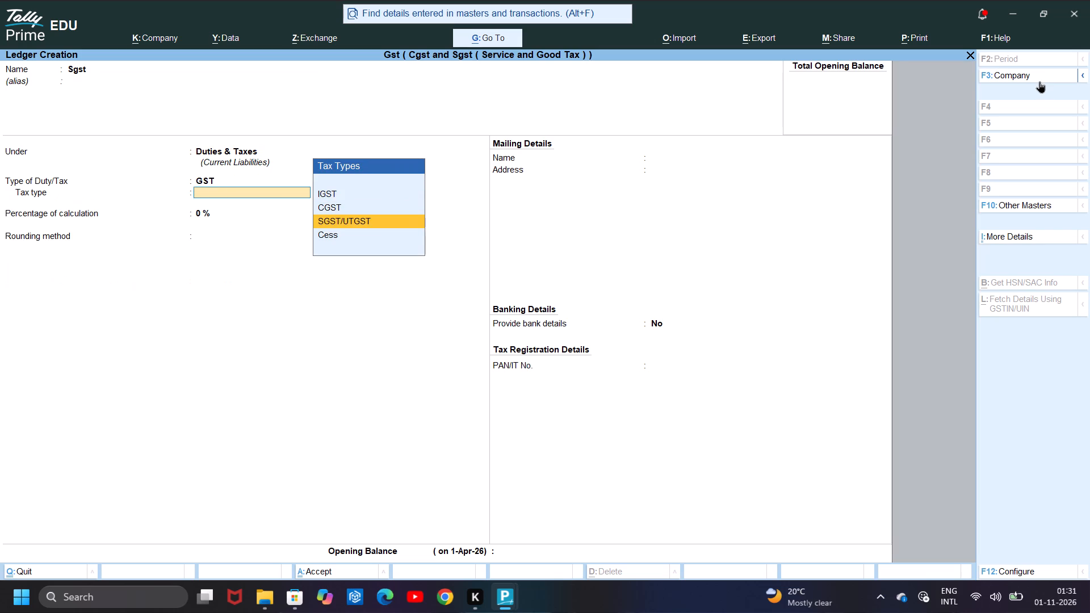
pyautogui.press('Return')
pyautogui.press('Return')
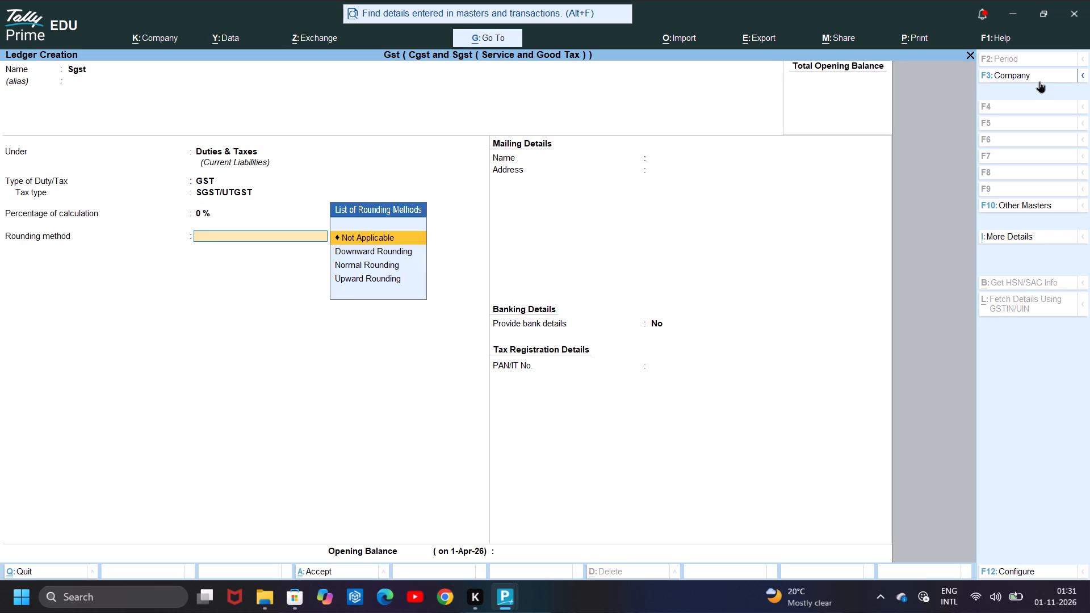
pyautogui.press('Return')
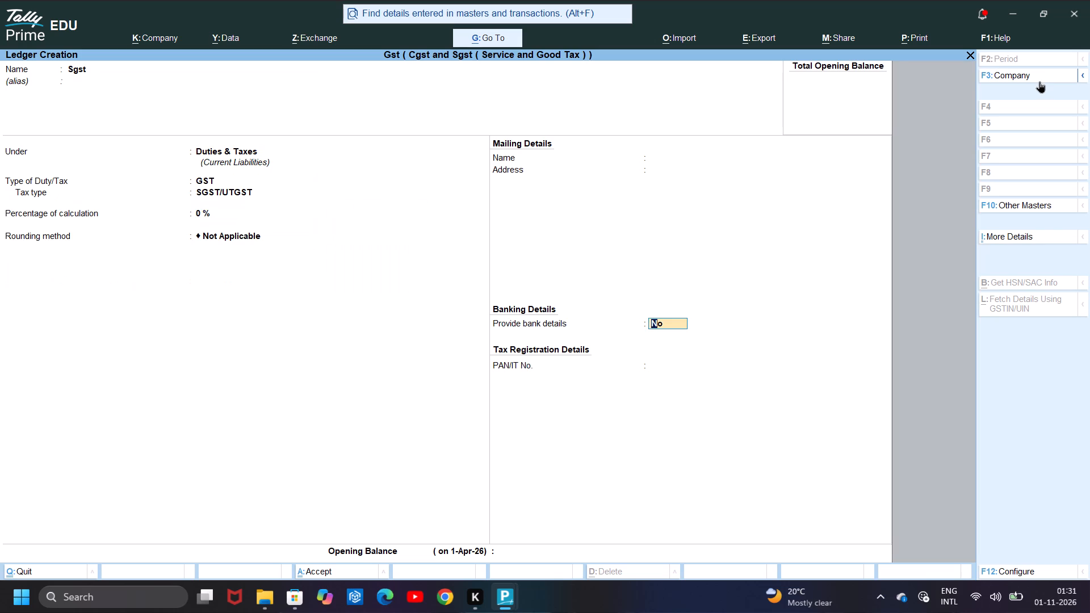
pyautogui.hotkey('ctrl', 'a')
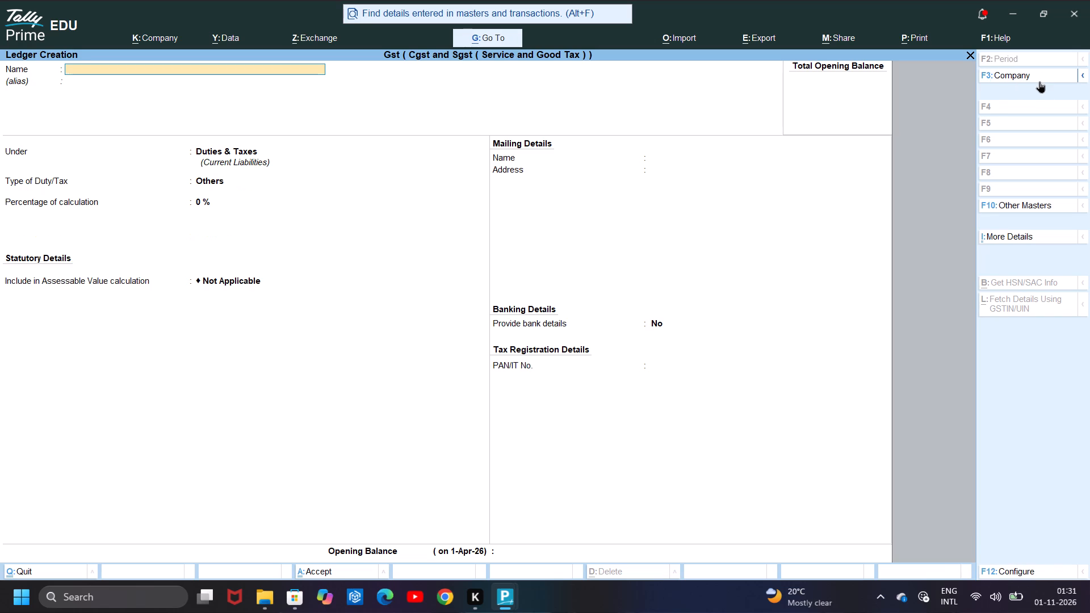
pyautogui.press('Escape')
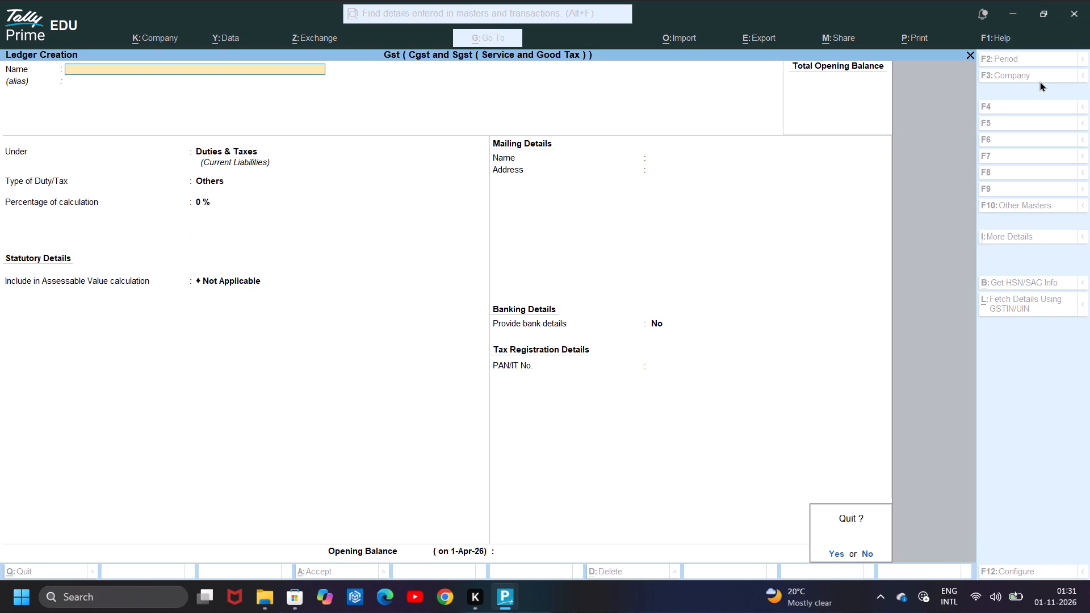
# Leave ledger creation, return to the Gateway of Tally and open a new Purchase voucher.
pyautogui.press('Return')
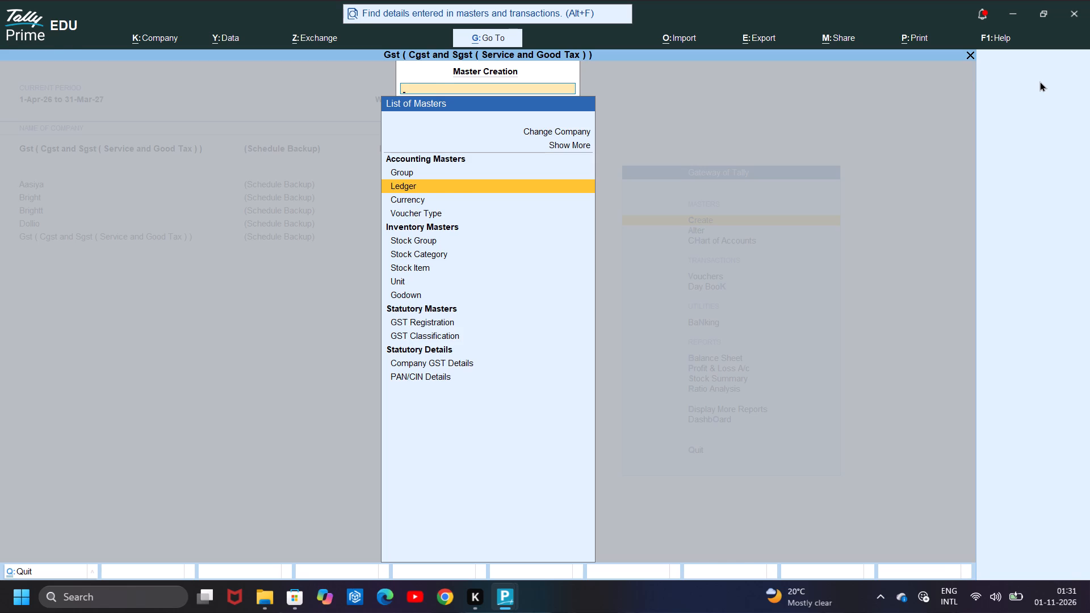
pyautogui.press('Escape')
pyautogui.press('Down')
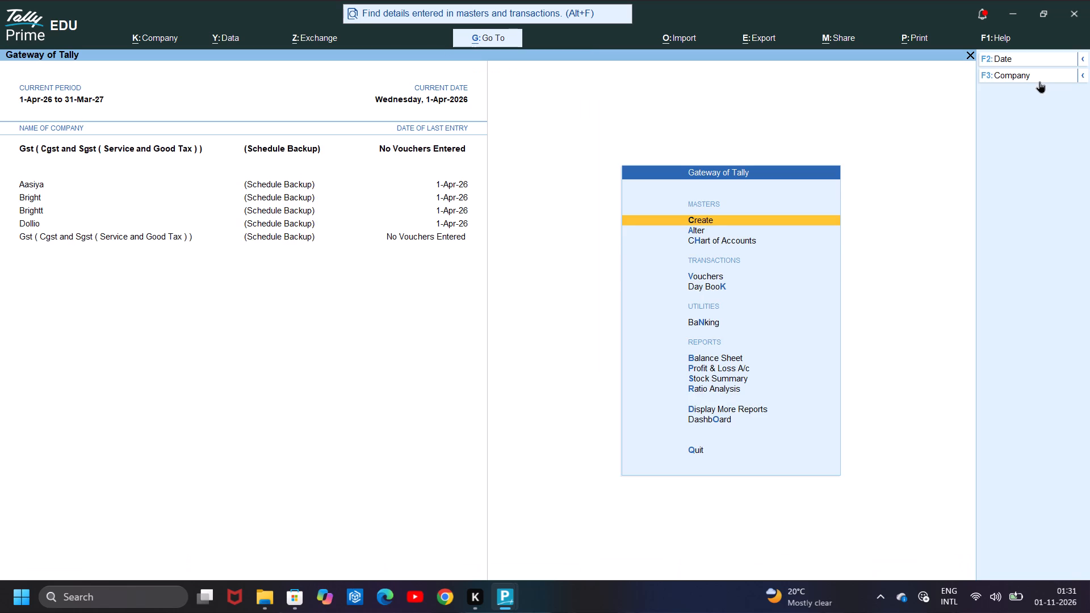
pyautogui.press('Down')
pyautogui.press('Down')
pyautogui.press('Return')
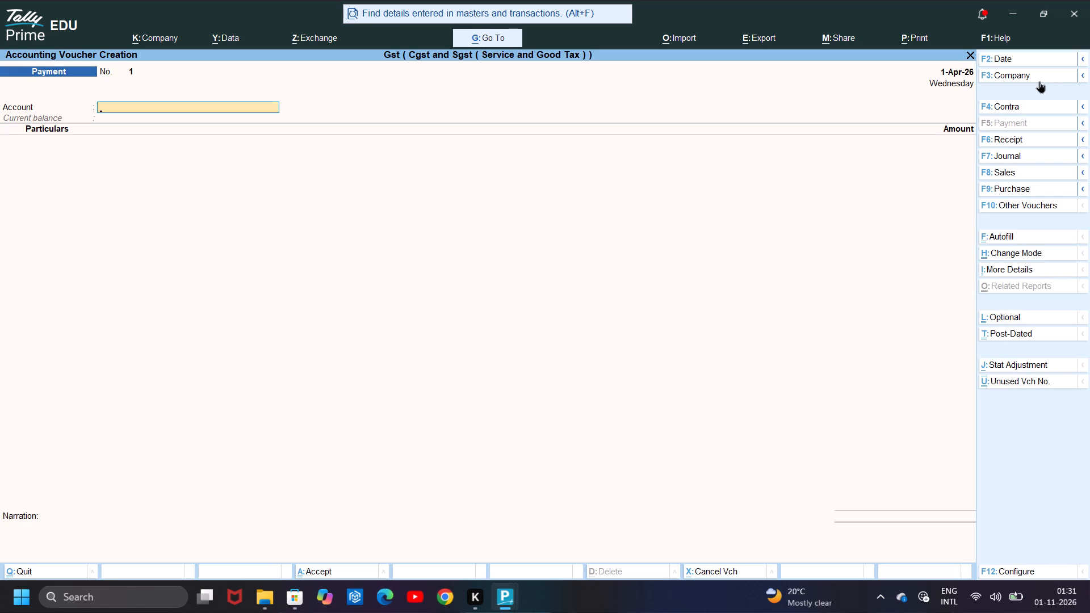
pyautogui.click(1020, 188)
# Choose Cash as the voucher's party account, leaving the supplier invoice and all receipt details blank.
pyautogui.press('Return')
pyautogui.press('Return')
pyautogui.press('Return')
pyautogui.press('Return')
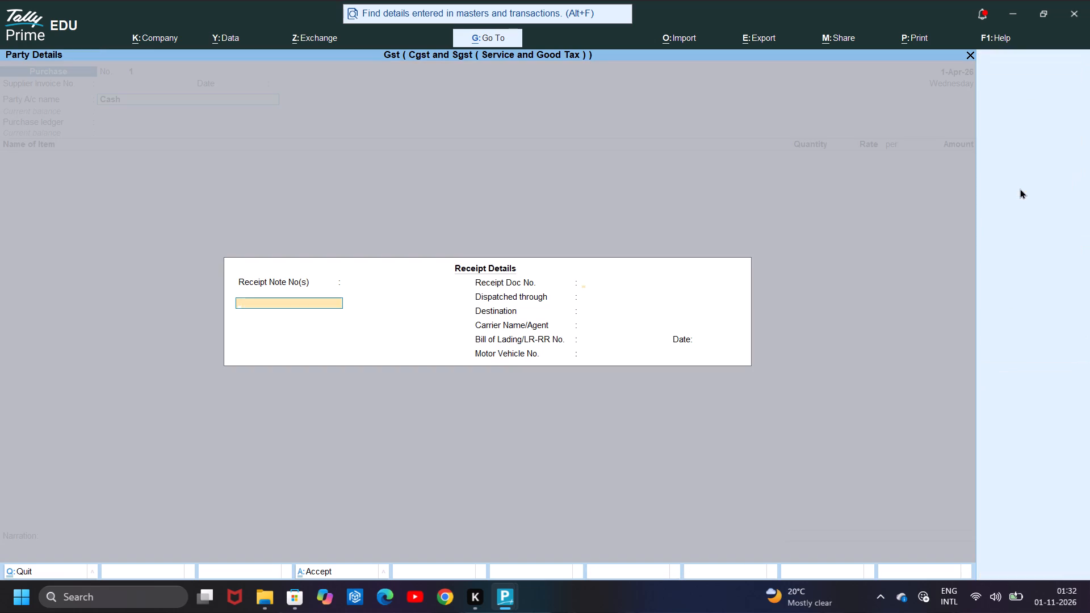
pyautogui.press('Return')
pyautogui.press('Return')
pyautogui.press('Return')
pyautogui.press('Return')
pyautogui.press('Return')
pyautogui.press('Return')
pyautogui.press('Return')
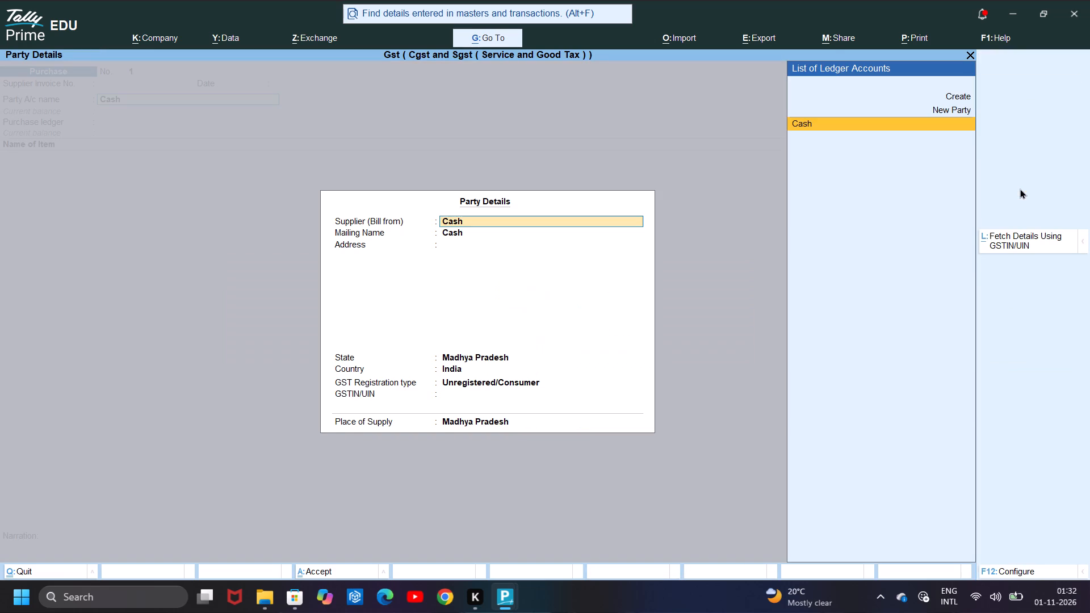
# Set the Cash party's GST registration type to Regular, keep Madhya Pradesh as place of supply, and select the Purchase ledger.
pyautogui.press('Return')
pyautogui.press('Return')
pyautogui.press('Return')
pyautogui.press('Return')
pyautogui.press('Up')
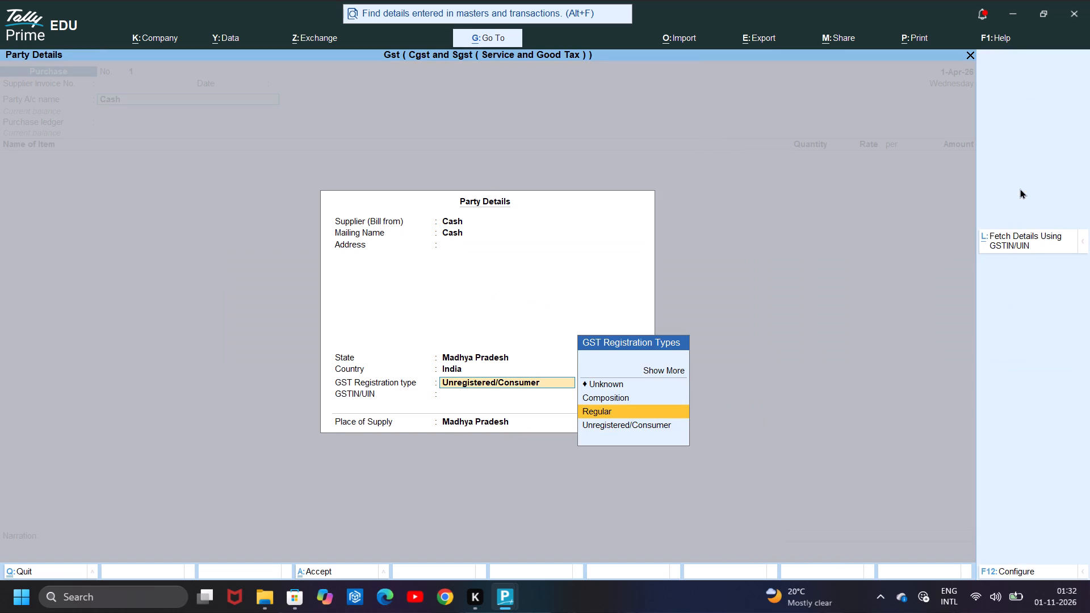
pyautogui.press('Return')
pyautogui.press('Return')
pyautogui.press('Return')
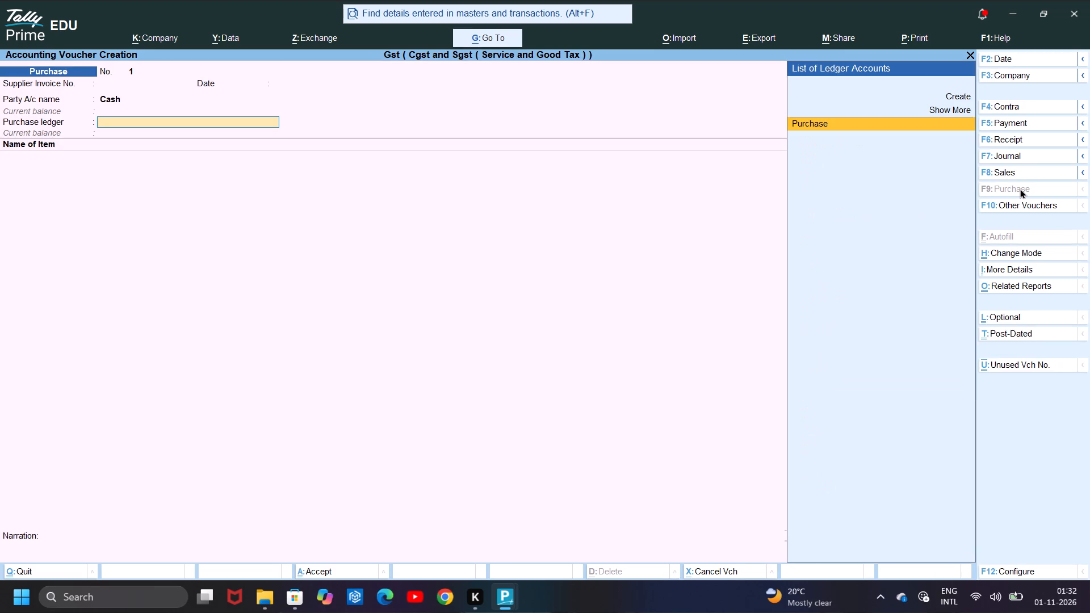
pyautogui.press('Return')
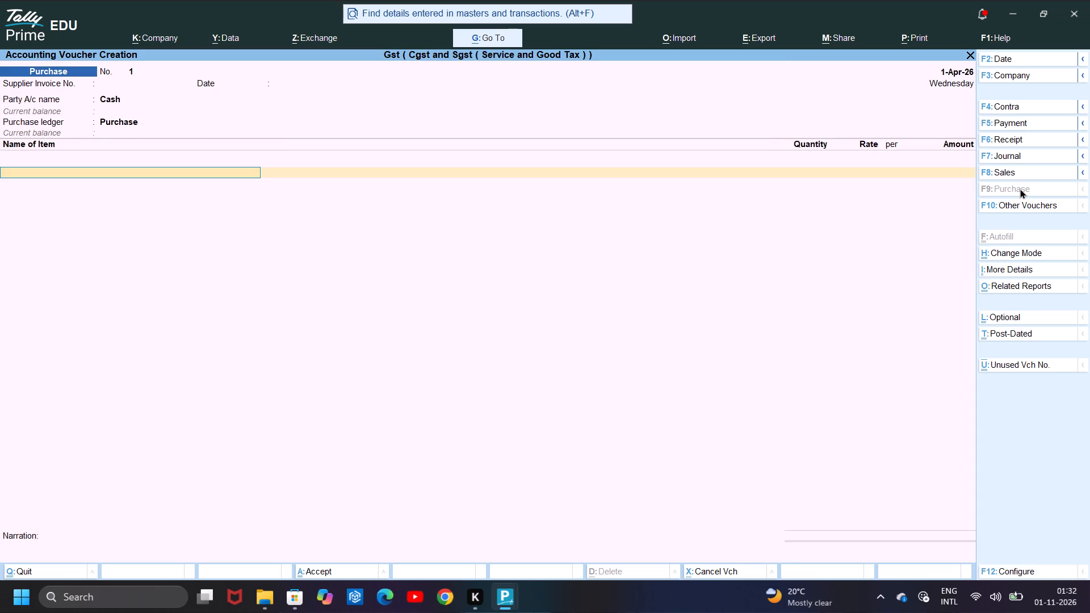
# Start a new stock item named Mobile from the voucher, with no alias and placed under Primary.
pyautogui.press('m')
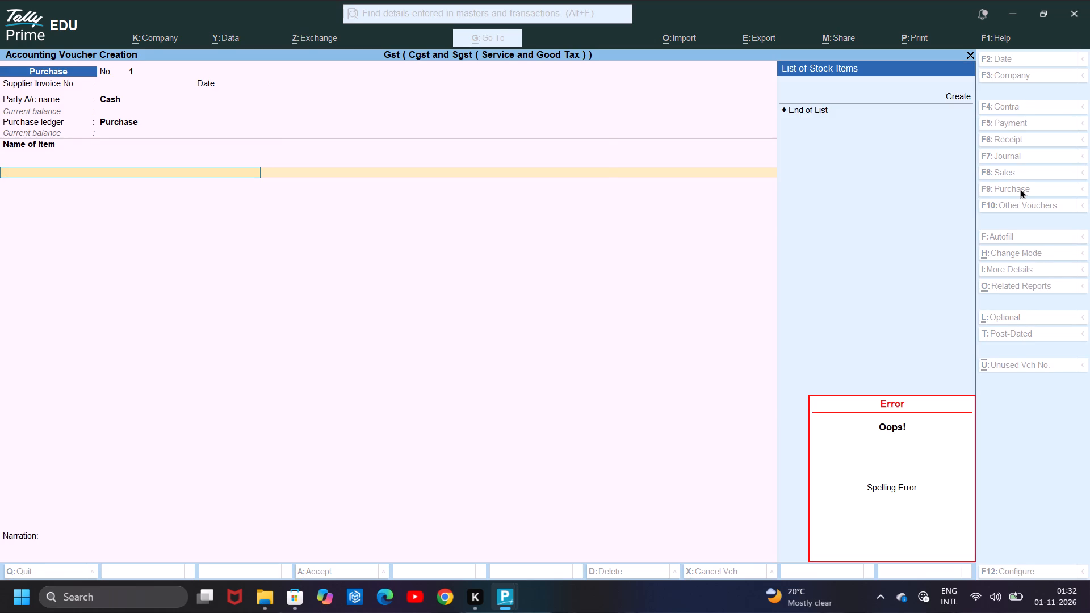
pyautogui.press('Up')
pyautogui.press('Up')
pyautogui.press('Return')
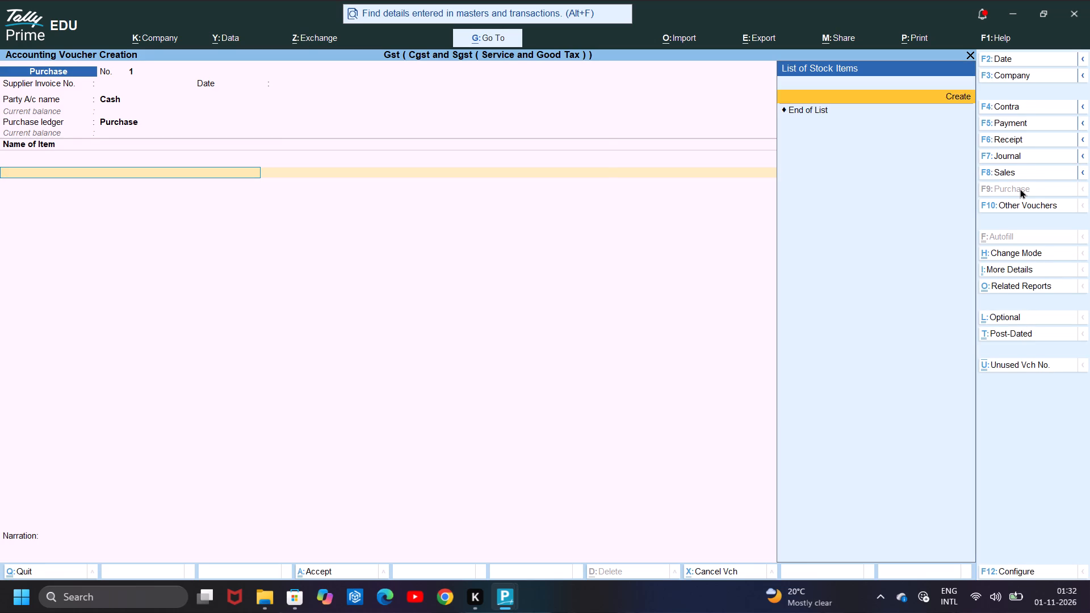
pyautogui.press('m')
pyautogui.write('obile')
pyautogui.press('Return')
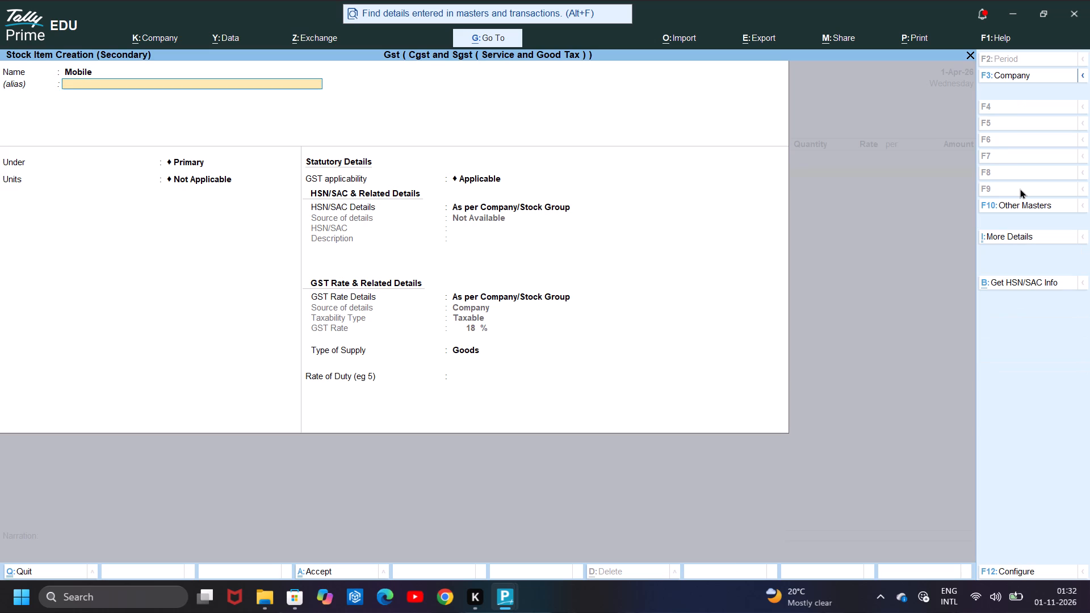
pyautogui.press('Return')
pyautogui.press('Return')
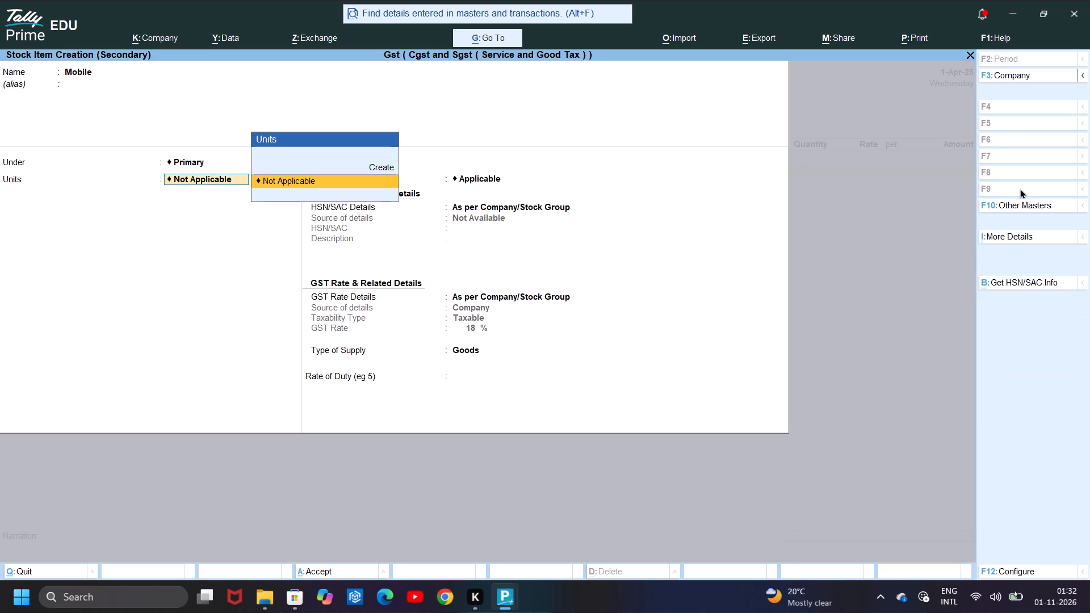
# Create a simple unit with symbol pcs, no formal name and 0 decimal places for the Mobile item.
pyautogui.press('Up')
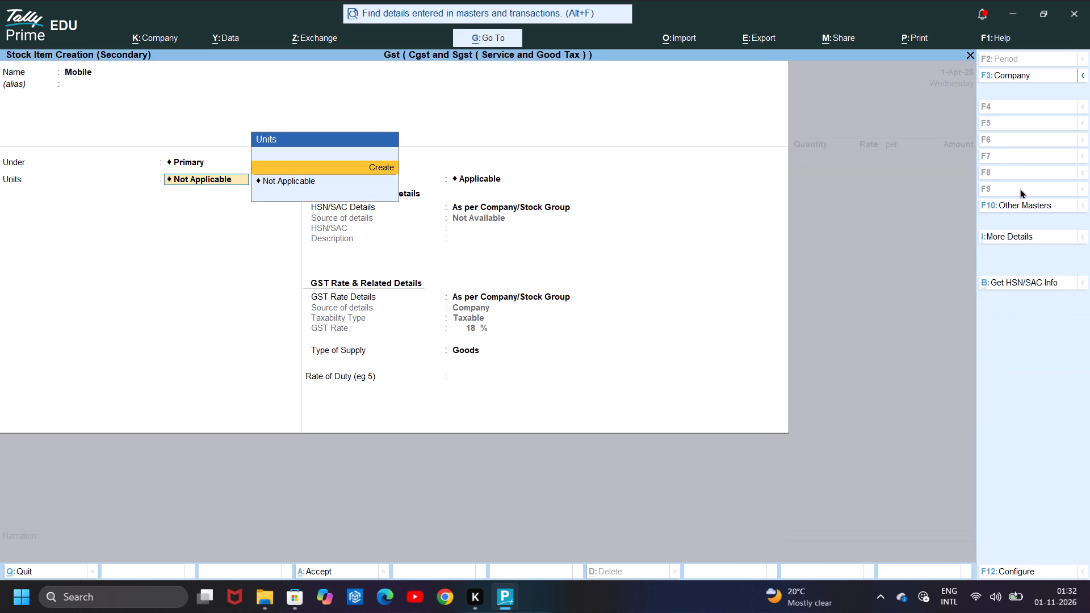
pyautogui.press('Return')
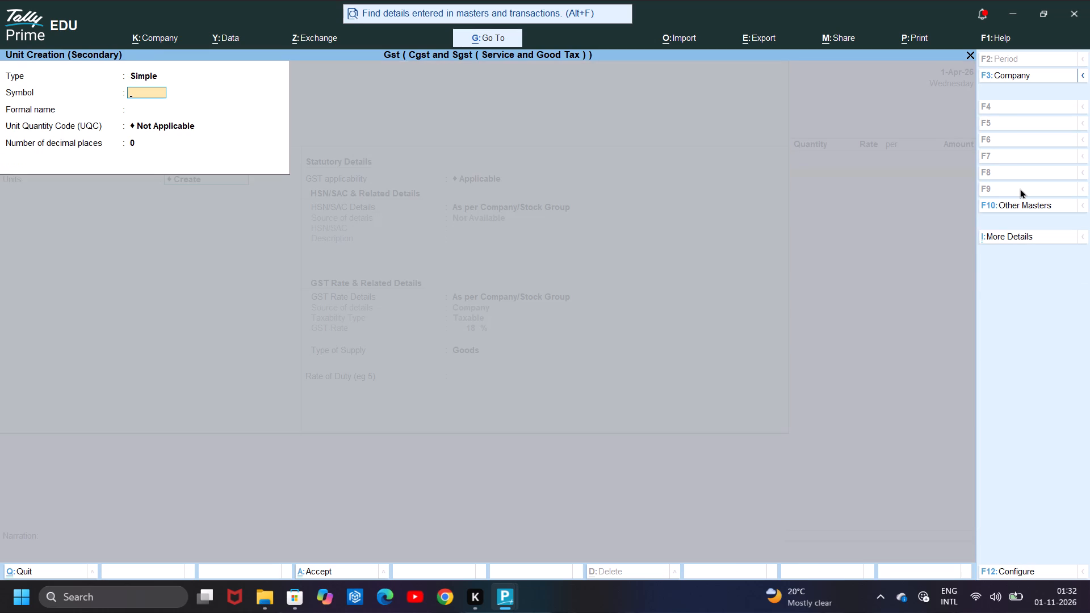
pyautogui.write('pcs')
pyautogui.press('Return')
pyautogui.press('Return')
pyautogui.press('Return')
pyautogui.press('Return')
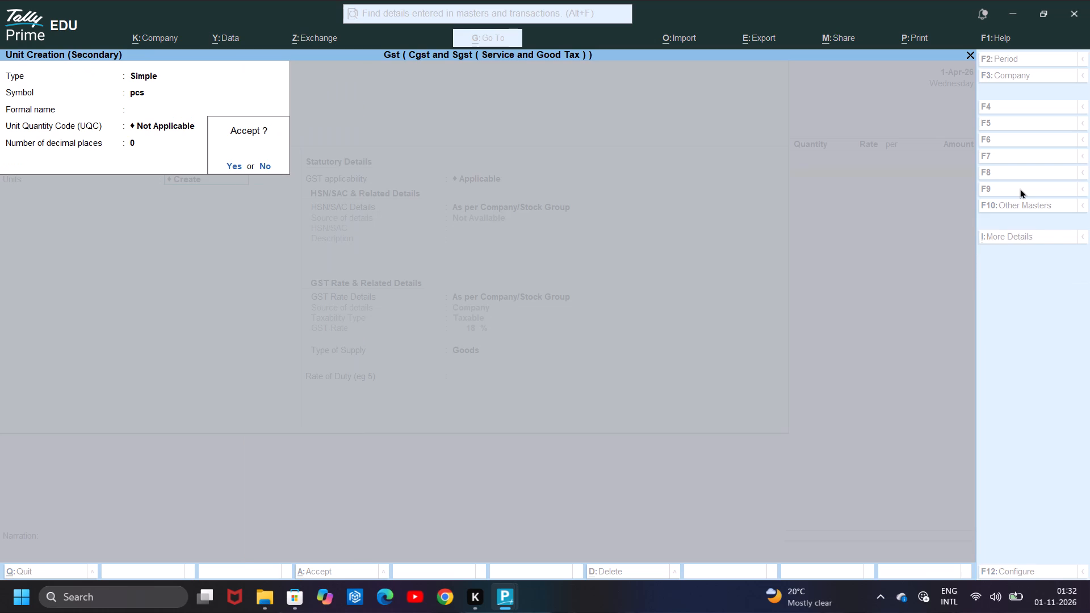
pyautogui.press('Return')
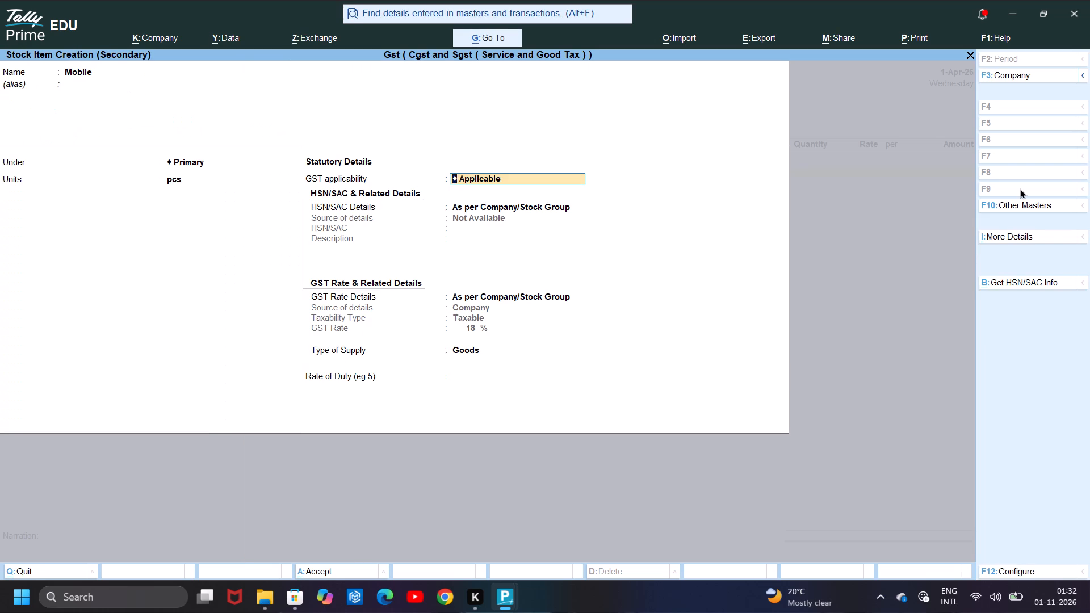
# Keep GST Applicable with the default HSN and rate details and Goods as type of supply, and save the Mobile item.
pyautogui.press('\\')
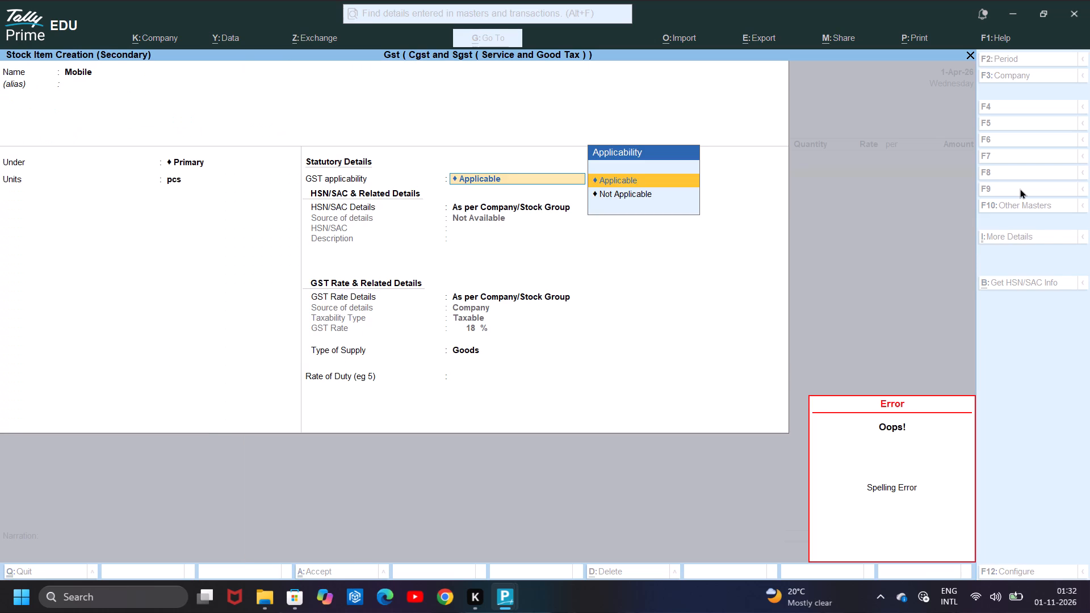
pyautogui.press('Return')
pyautogui.press('Return')
pyautogui.press('Return')
pyautogui.press('Return')
pyautogui.press('Return')
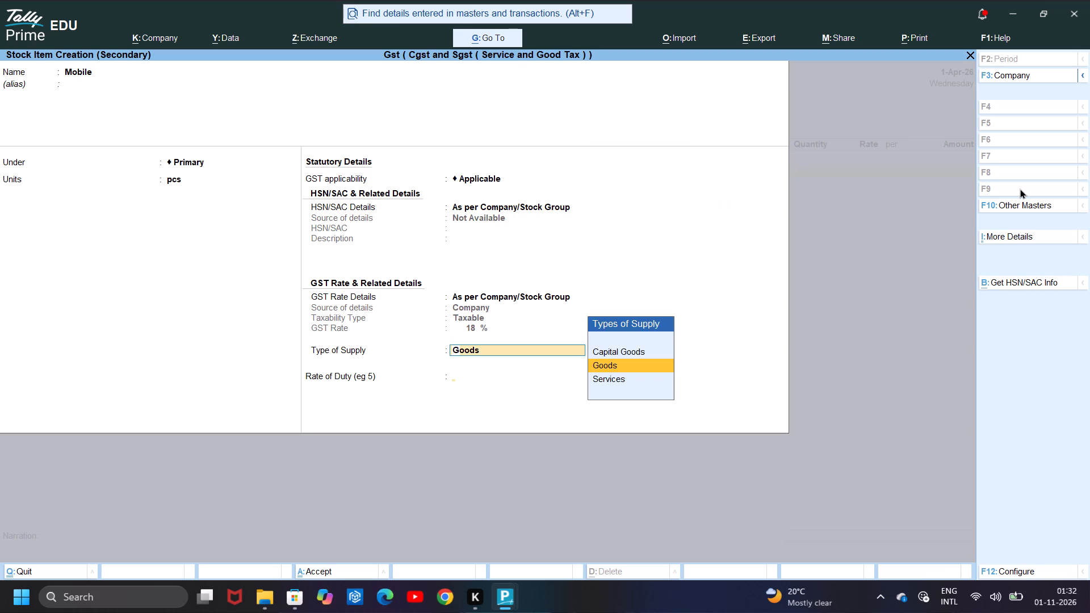
pyautogui.press('Return')
pyautogui.press('Return')
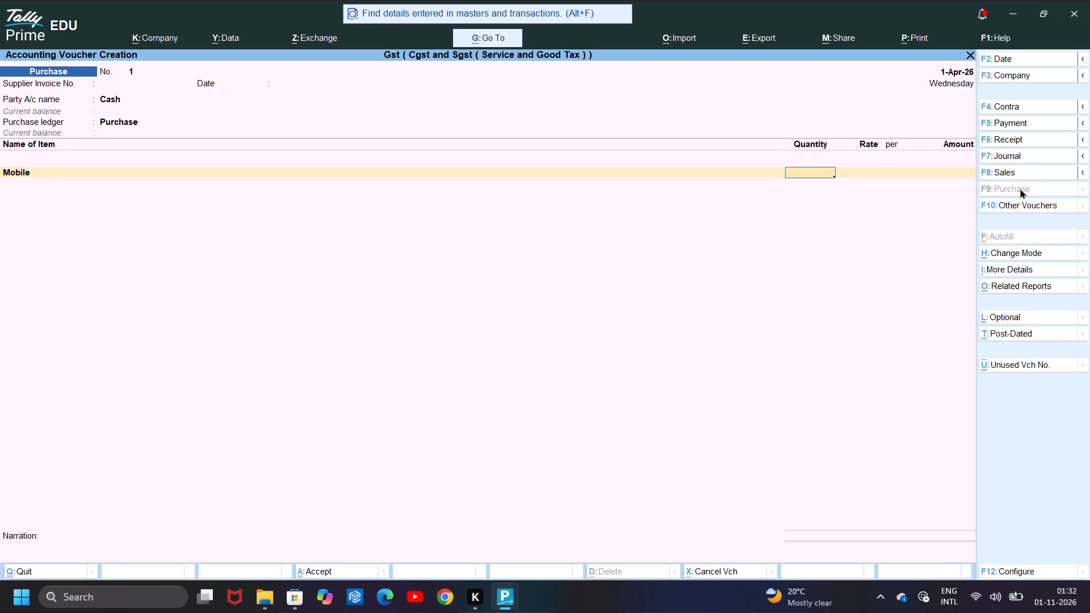
# Enter a quantity of 1 pcs at a rate of 5000 for the Mobile item in the purchase voucher.
pyautogui.press('1')
pyautogui.press('Return')
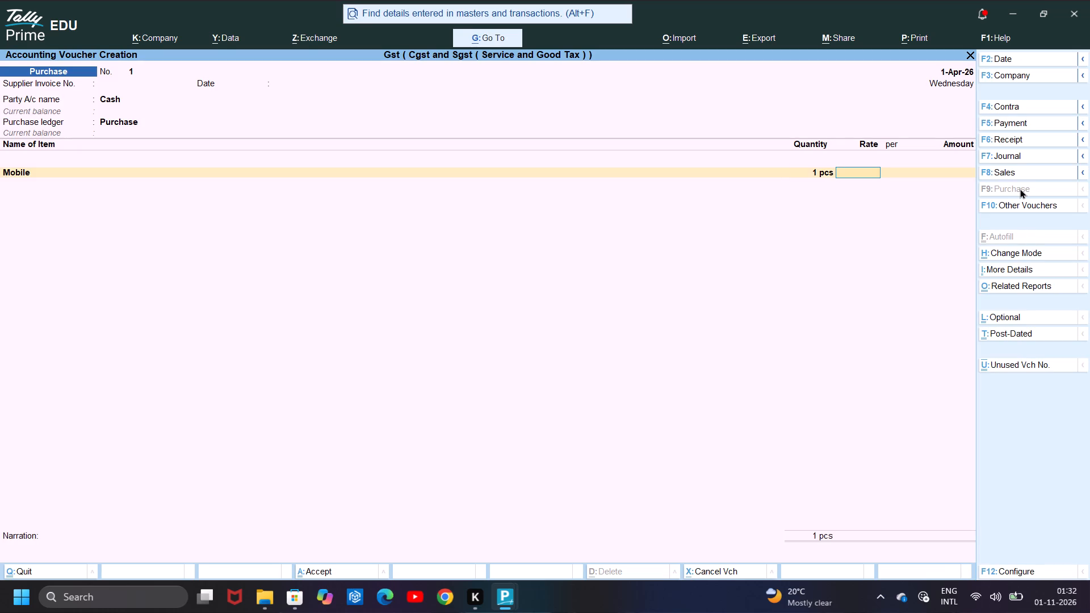
pyautogui.write('5000')
pyautogui.press('Return')
pyautogui.press('Return')
pyautogui.press('Return')
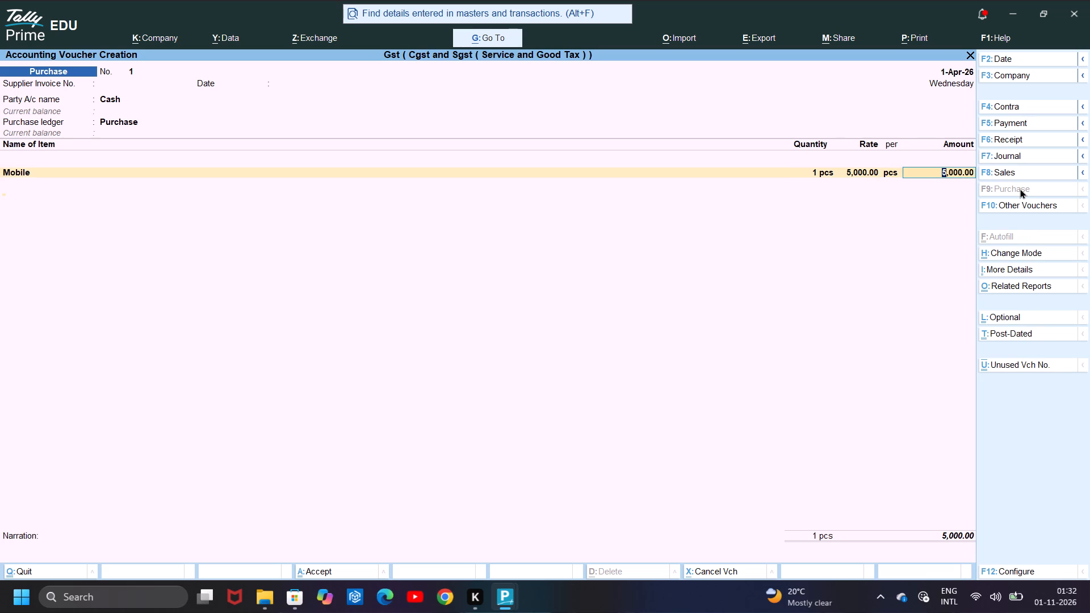
pyautogui.press('Return')
# Add the Cgst and Sgst ledgers below the Mobile item, keeping their automatically calculated amounts.
pyautogui.press('c')
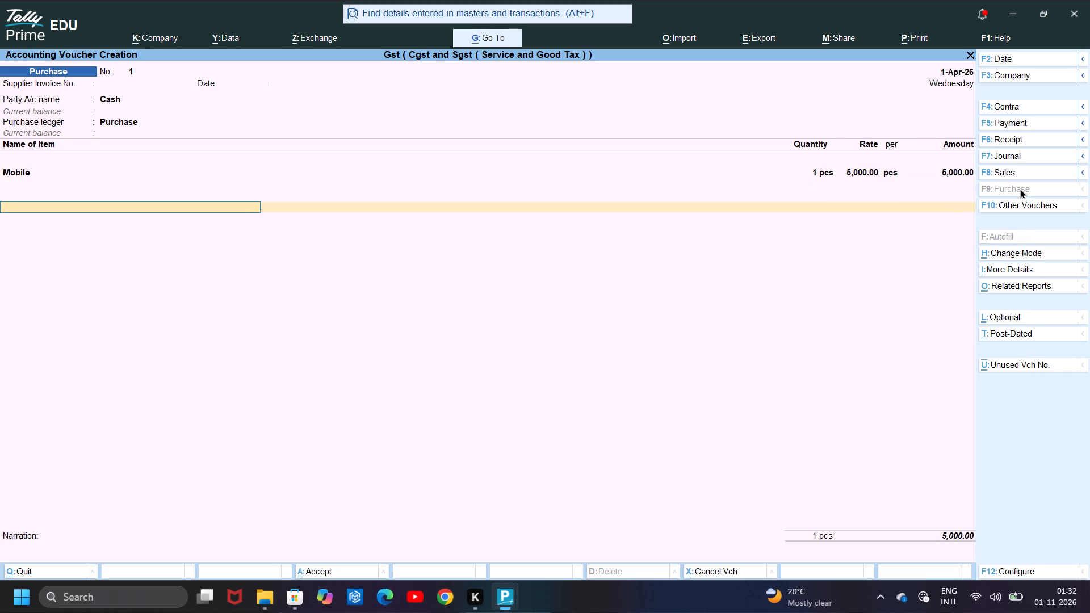
pyautogui.press('Return')
pyautogui.press('Return')
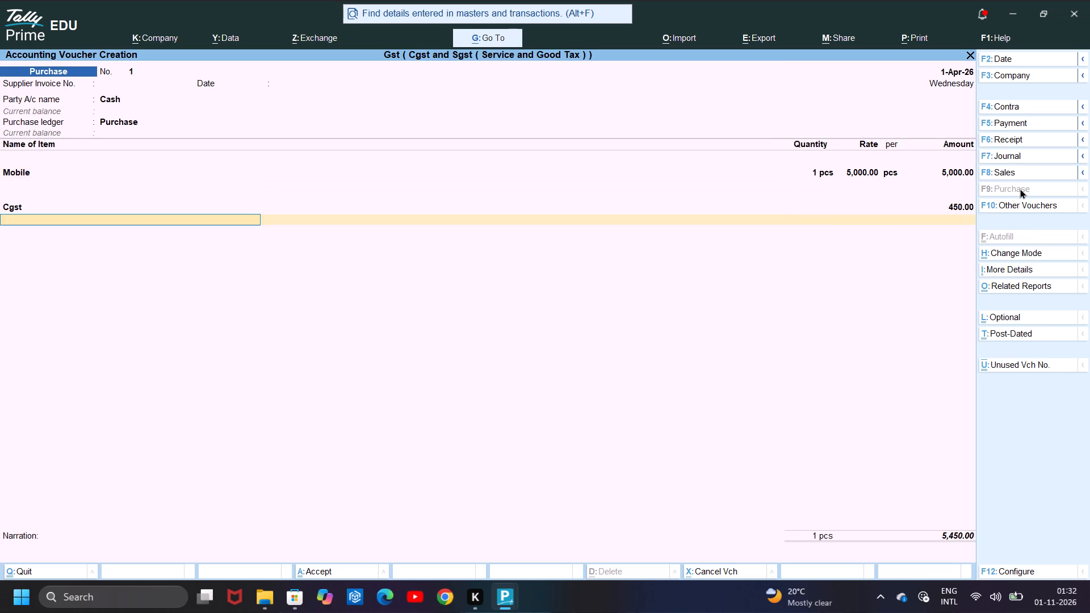
pyautogui.write('sg')
pyautogui.press('Return')
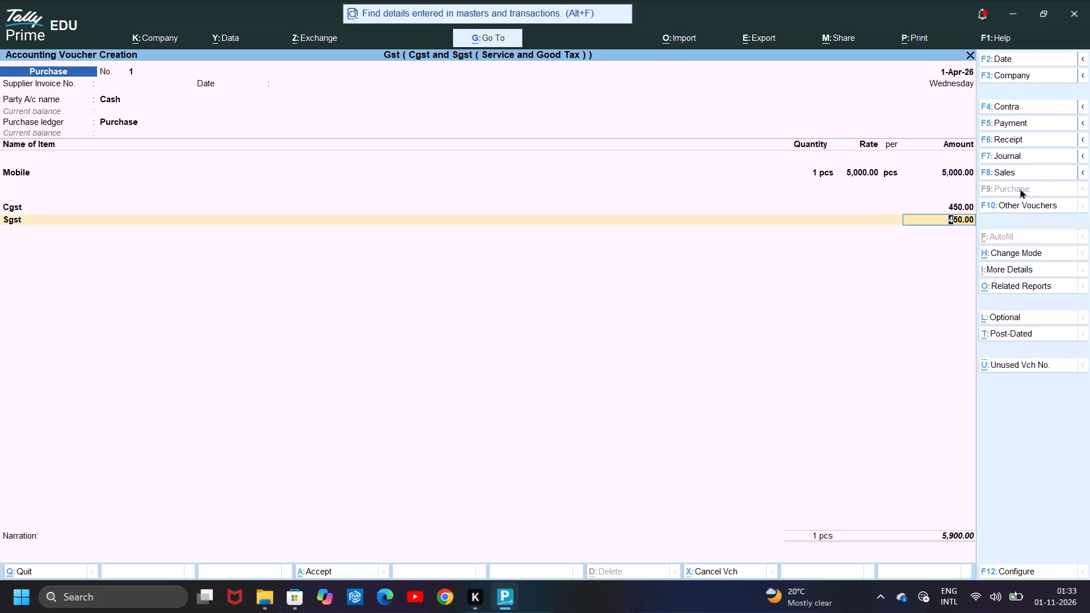
pyautogui.press('Return')
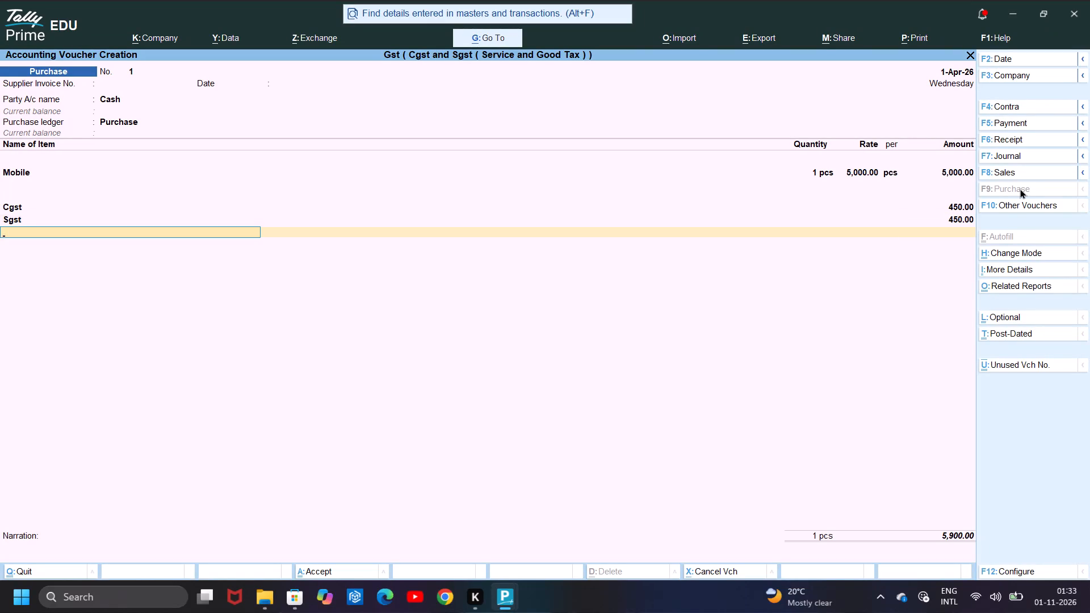
# Save the purchase voucher without a narration and return to the Gateway of Tally.
pyautogui.press('Return')
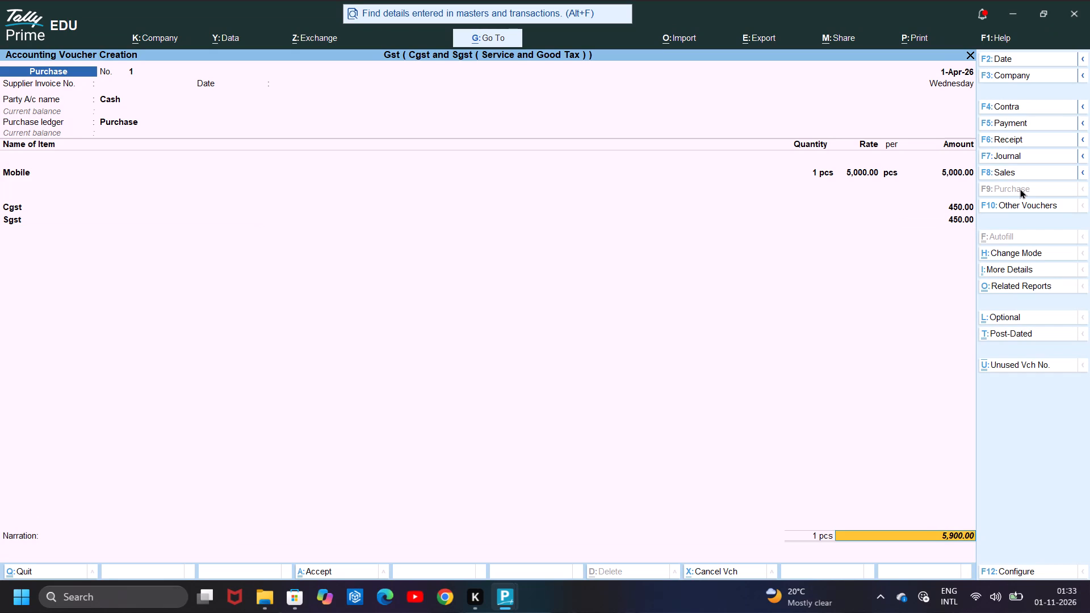
pyautogui.press('BackSpace')
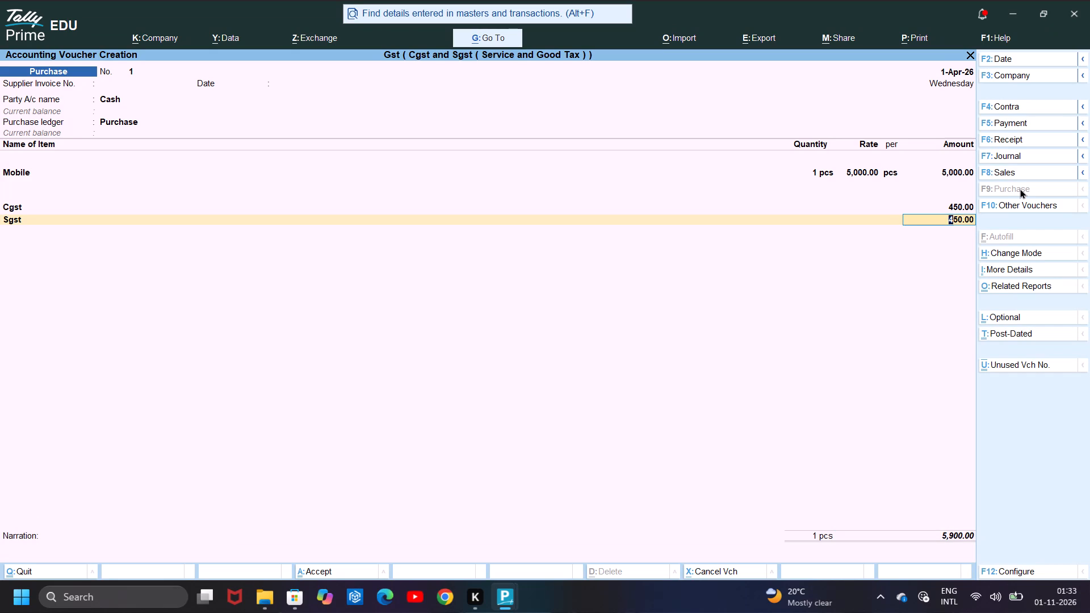
pyautogui.hotkey('ctrl', 'a')
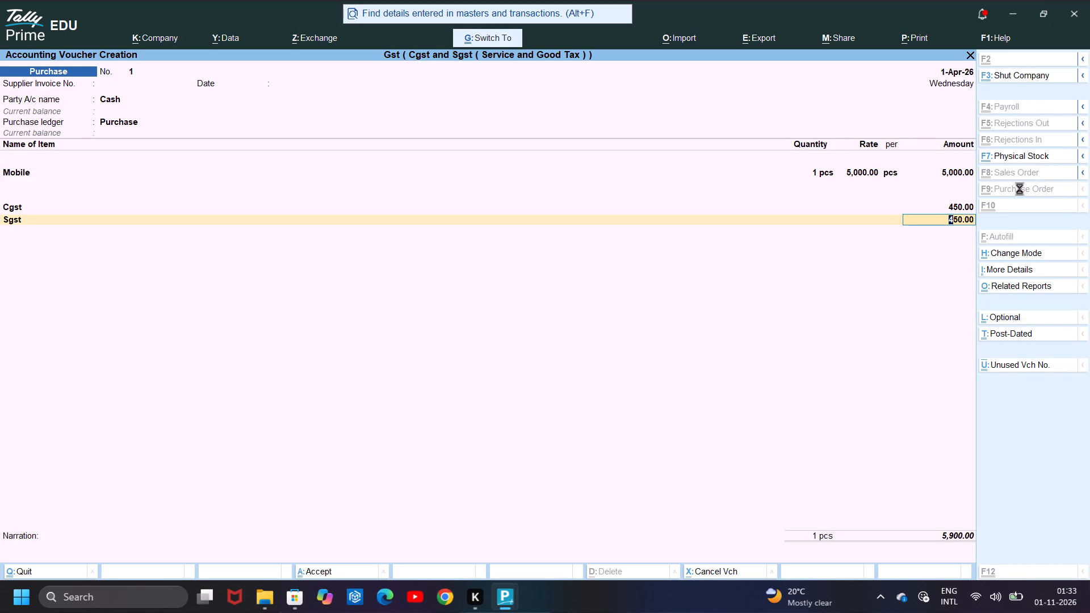
pyautogui.press('Escape')
pyautogui.press('Return')
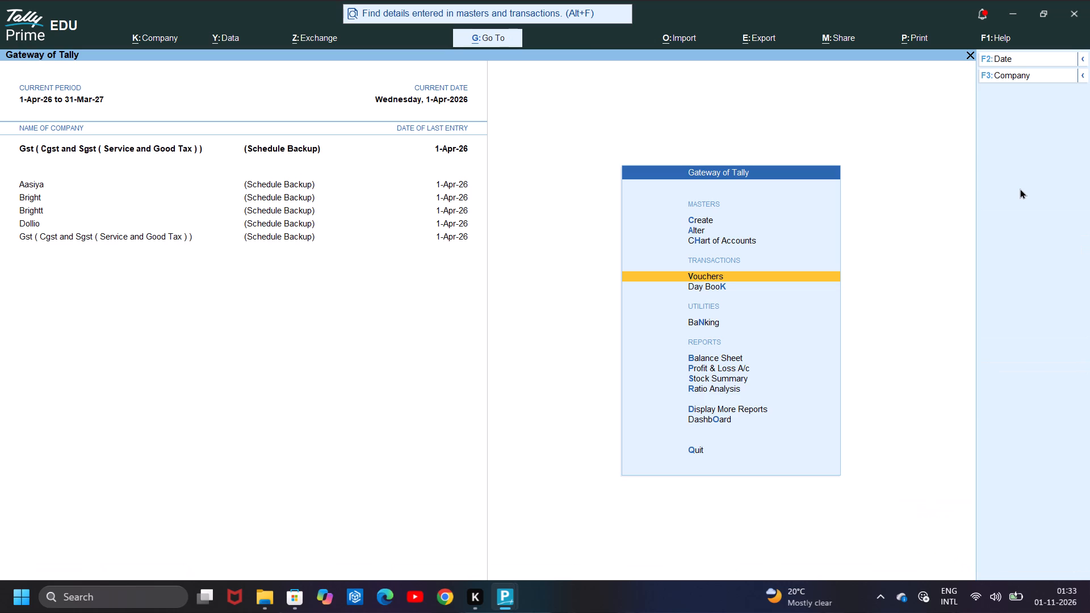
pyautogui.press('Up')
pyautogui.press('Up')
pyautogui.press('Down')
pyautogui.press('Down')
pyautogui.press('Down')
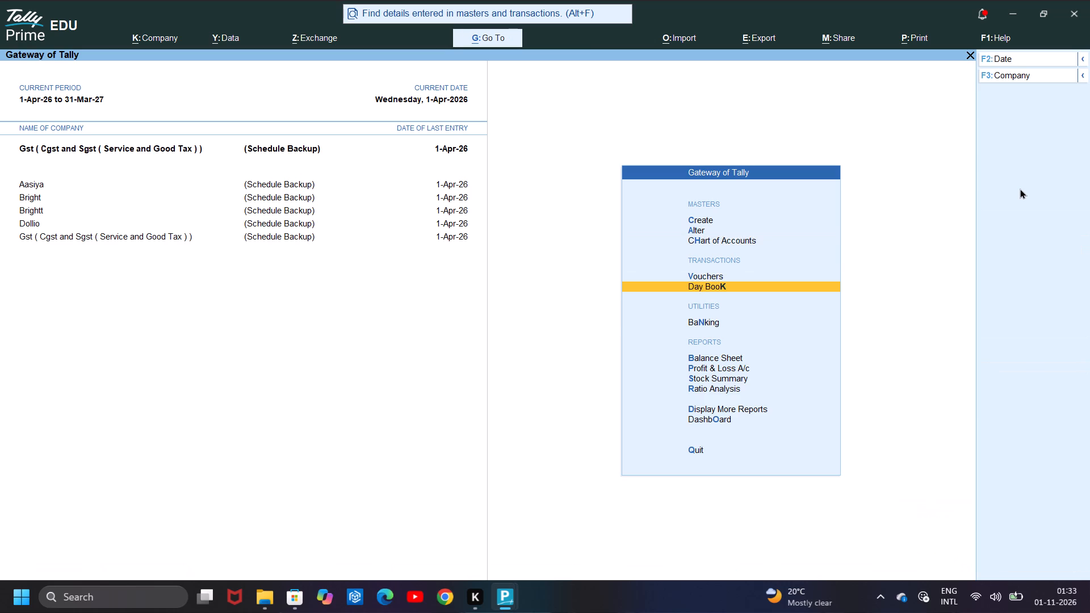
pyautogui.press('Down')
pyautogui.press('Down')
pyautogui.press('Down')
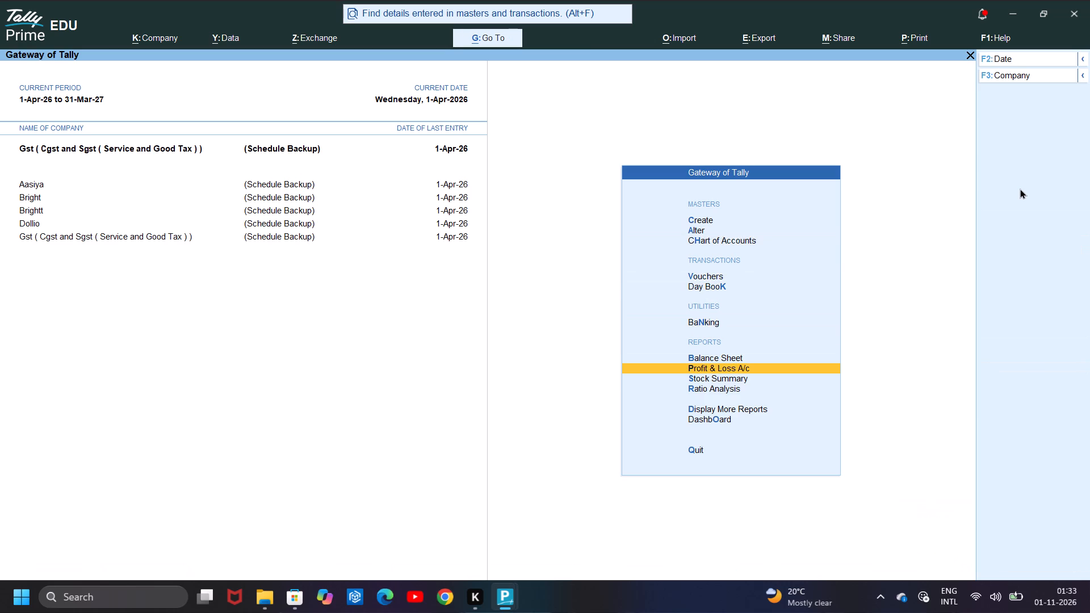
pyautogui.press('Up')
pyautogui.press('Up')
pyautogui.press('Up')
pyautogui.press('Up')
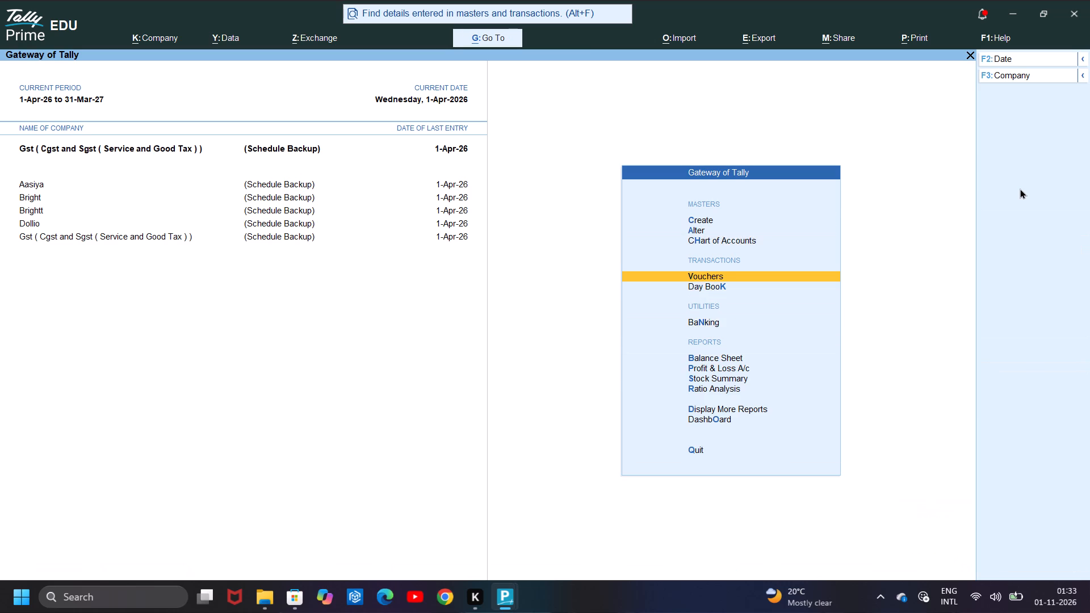
# Start a sales voucher with Cash as the party account, leaving the dispatch details blank and the party details at their defaults.
pyautogui.press('Return')
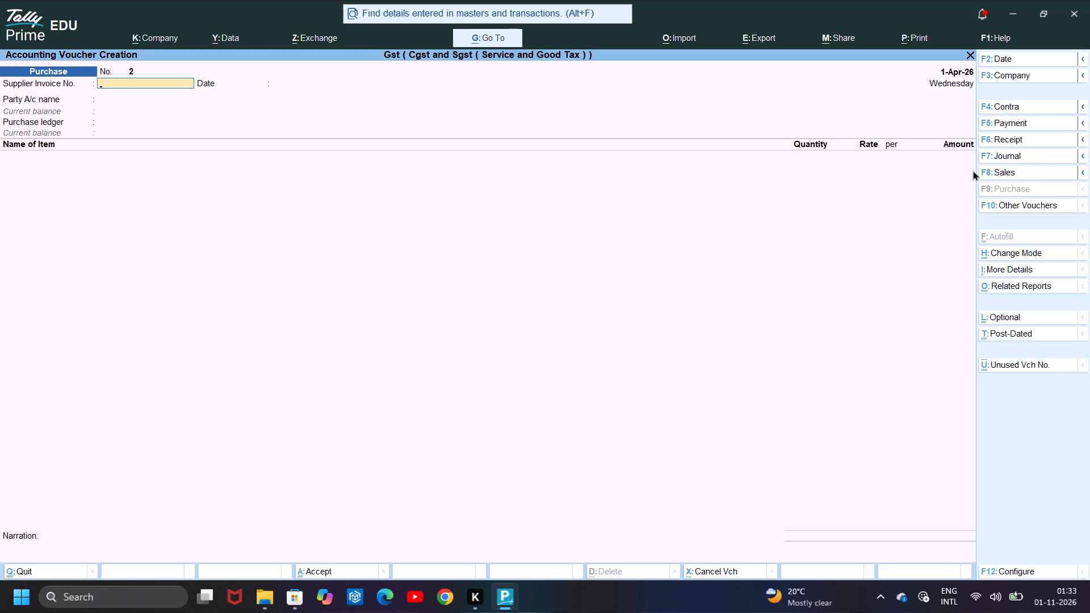
pyautogui.tripleClick(989, 171)
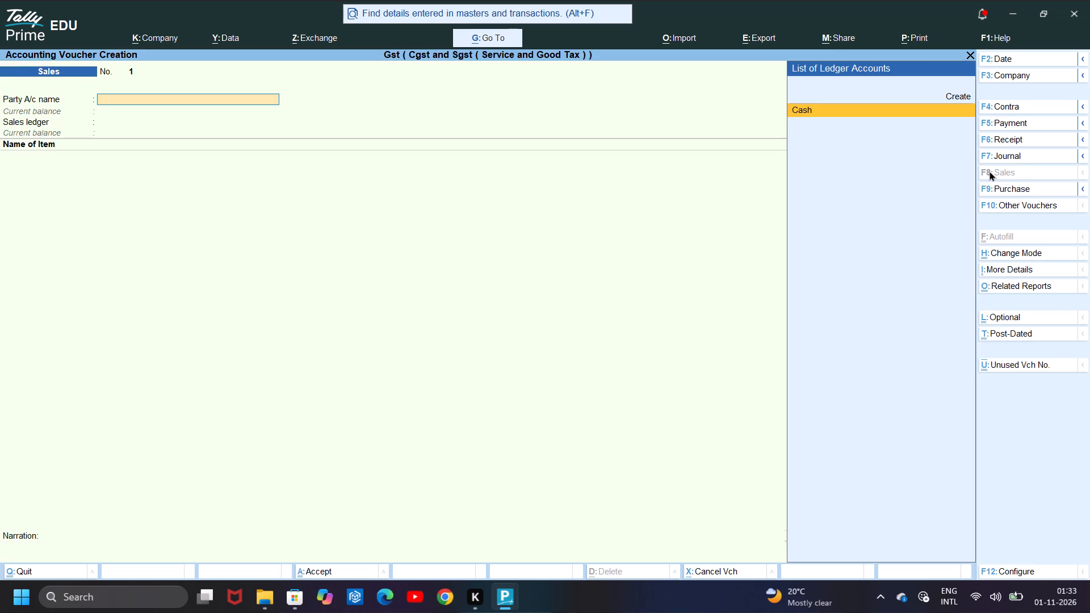
pyautogui.press('Return')
pyautogui.press('Return')
pyautogui.press('Return')
pyautogui.press('Return')
pyautogui.press('Return')
pyautogui.press('Return')
pyautogui.press('Return')
pyautogui.press('Return')
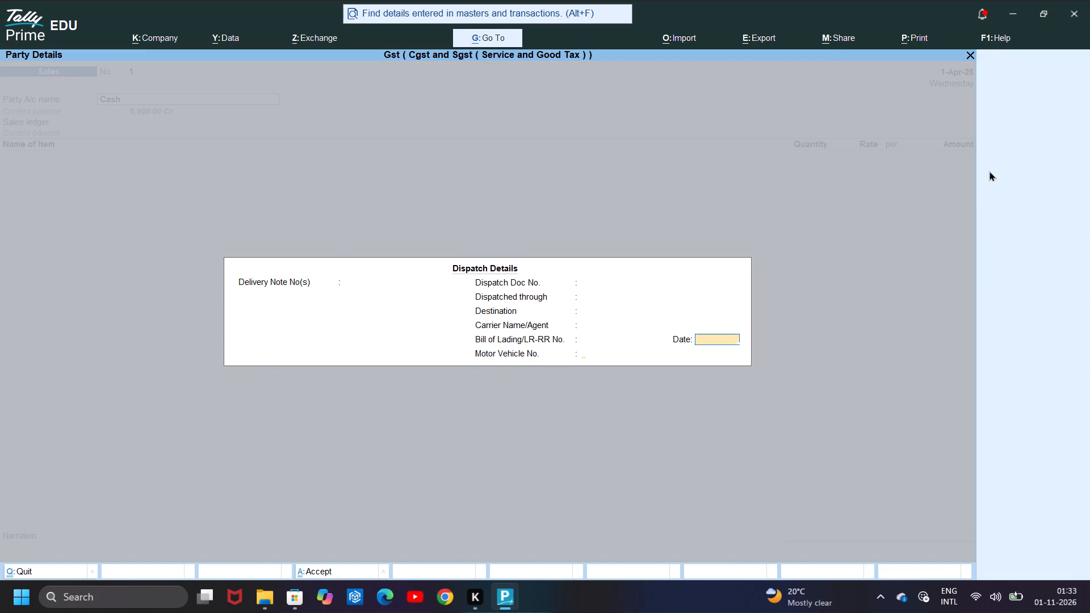
pyautogui.press('Return')
pyautogui.press('Return')
pyautogui.press('Return')
pyautogui.press('Return')
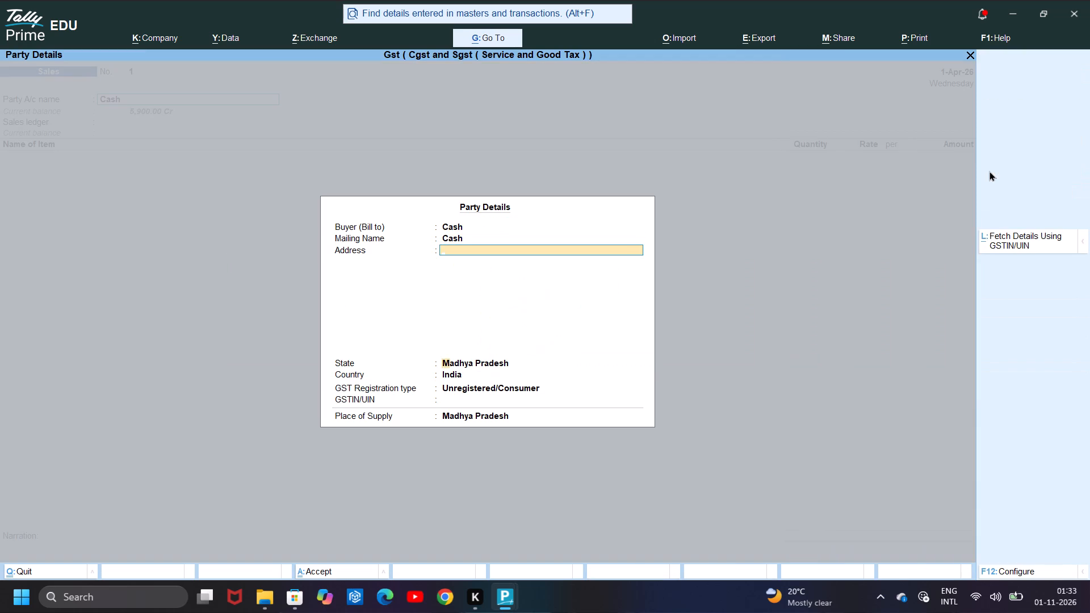
pyautogui.press('Return')
pyautogui.press('Return')
pyautogui.press('Return')
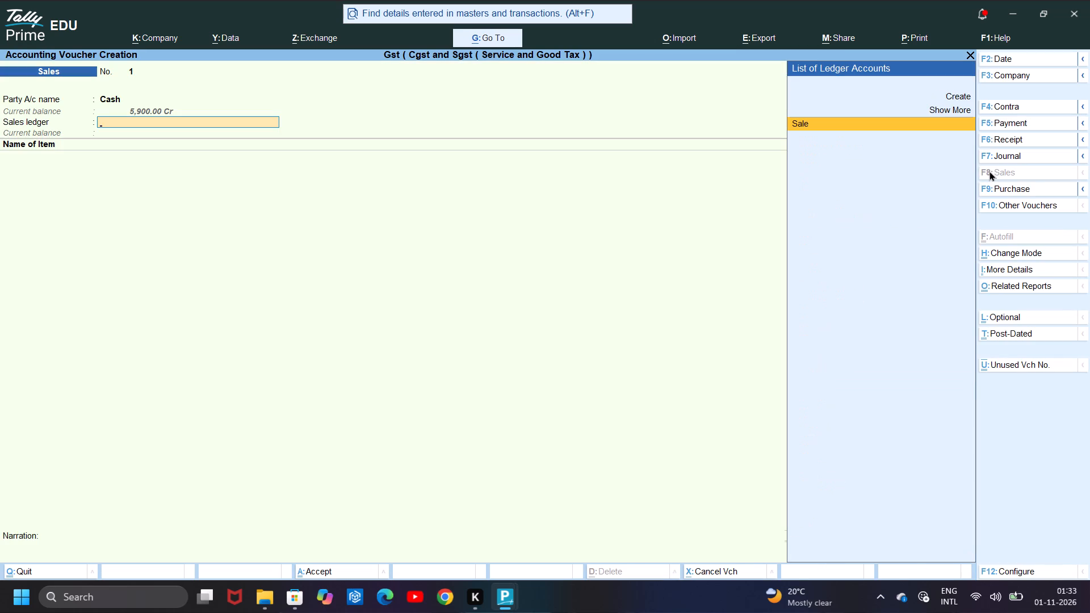
# Revise the Cash party details to GST registration type Regular, keeping Madhya Pradesh and blank dispatch details, and select Sale as the sales ledger.
pyautogui.press('BackSpace')
pyautogui.press('BackSpace')
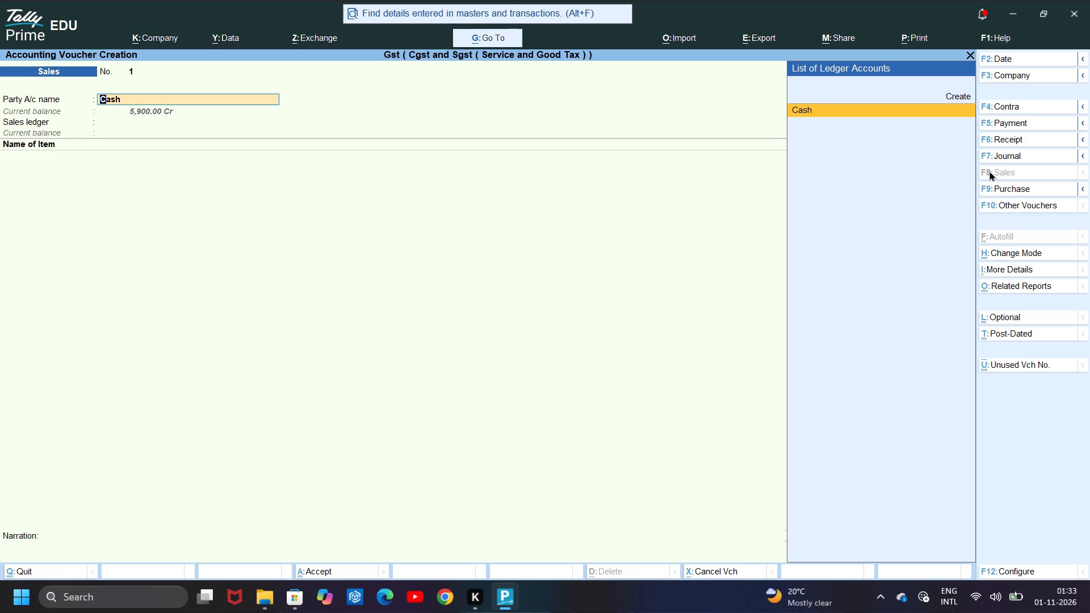
pyautogui.press('Return')
pyautogui.press('Return')
pyautogui.press('Return')
pyautogui.press('Return')
pyautogui.press('Return')
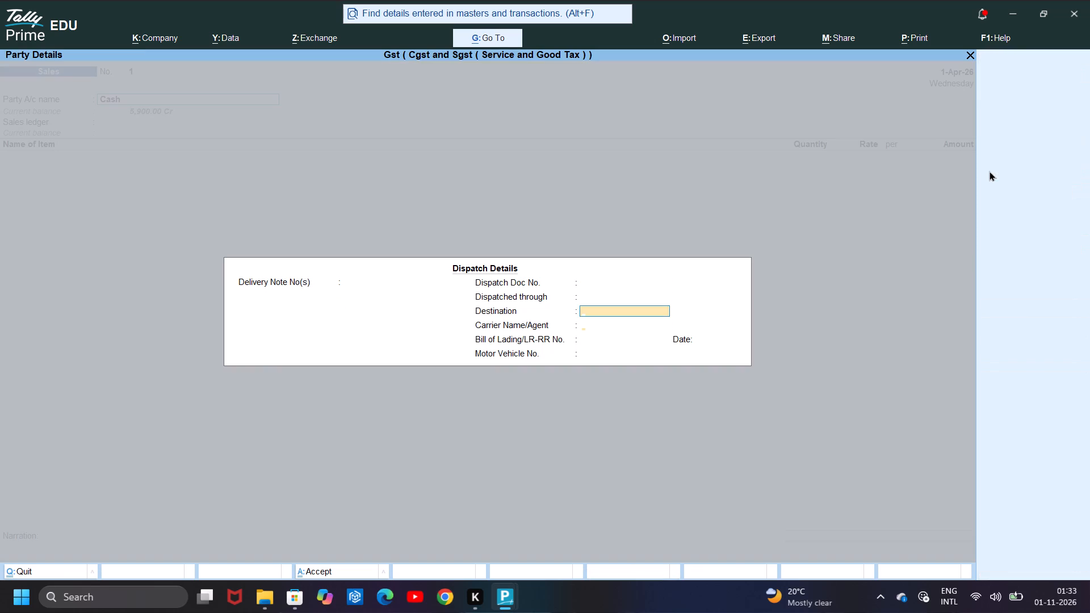
pyautogui.press('Return')
pyautogui.press('Return')
pyautogui.press('Return')
pyautogui.press('Return')
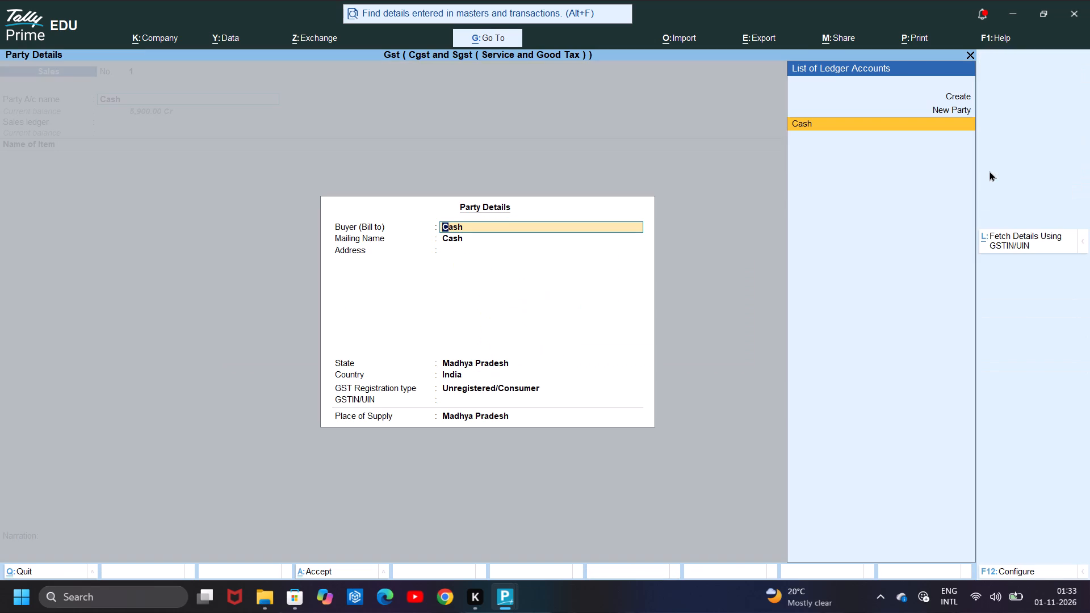
pyautogui.press('Return')
pyautogui.press('Return')
pyautogui.press('Return')
pyautogui.press('Return')
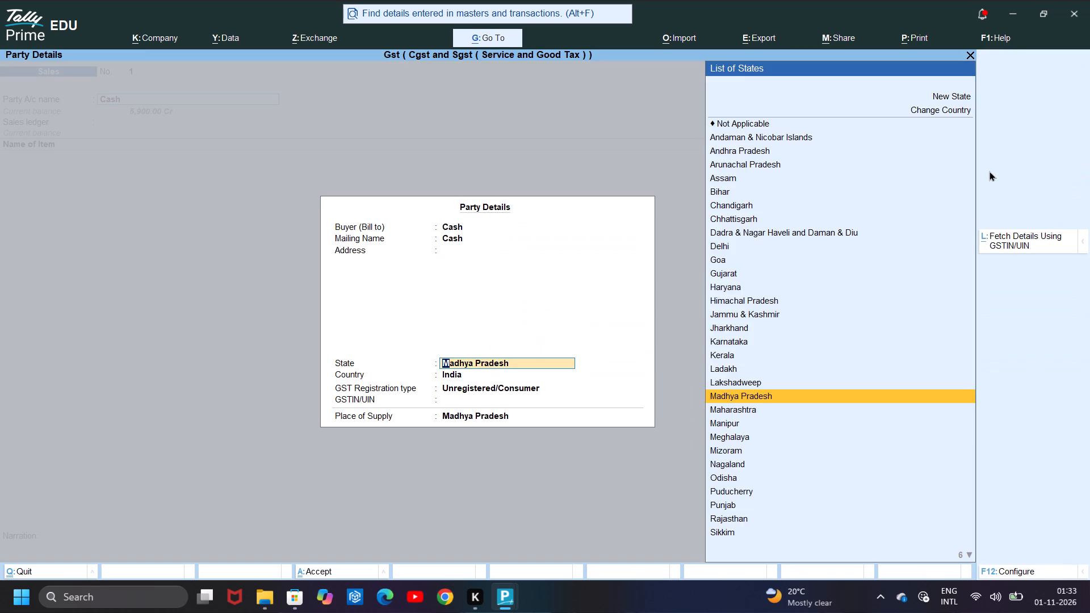
pyautogui.press('Up')
pyautogui.press('Return')
pyautogui.press('Return')
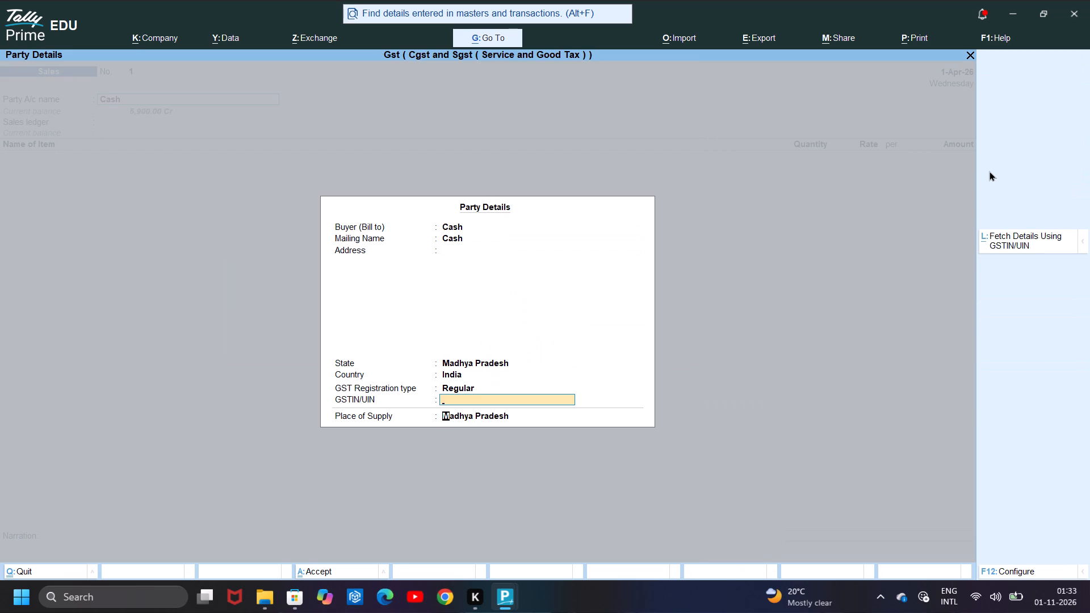
pyautogui.press('Return')
pyautogui.press('Return')
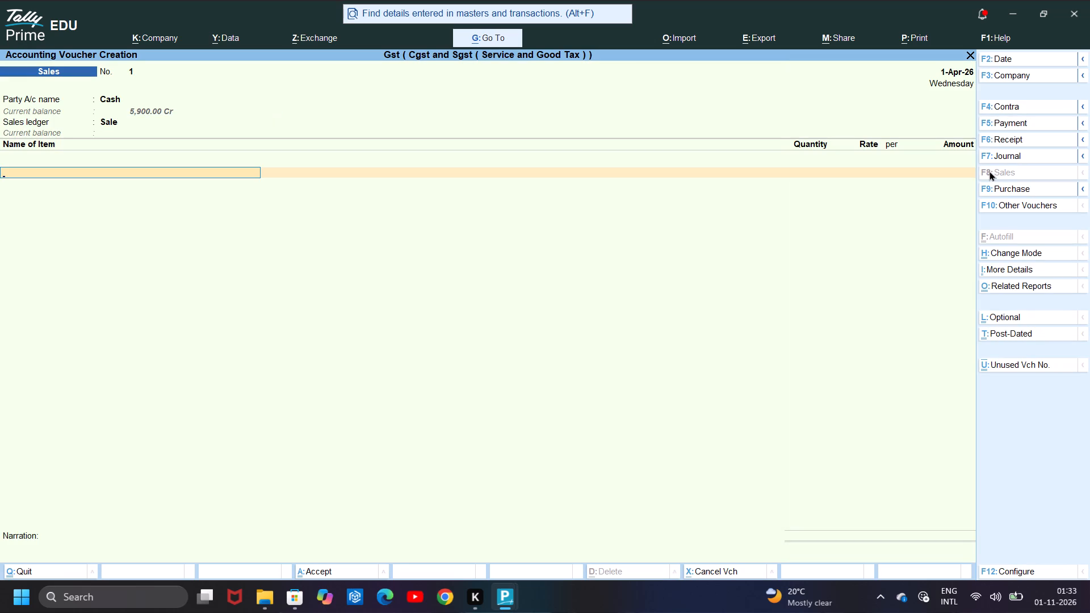
# Add the Mobile item to the sales voucher with a quantity of 7 pcs at a rate of 6000.
pyautogui.press('m')
pyautogui.press('Return')
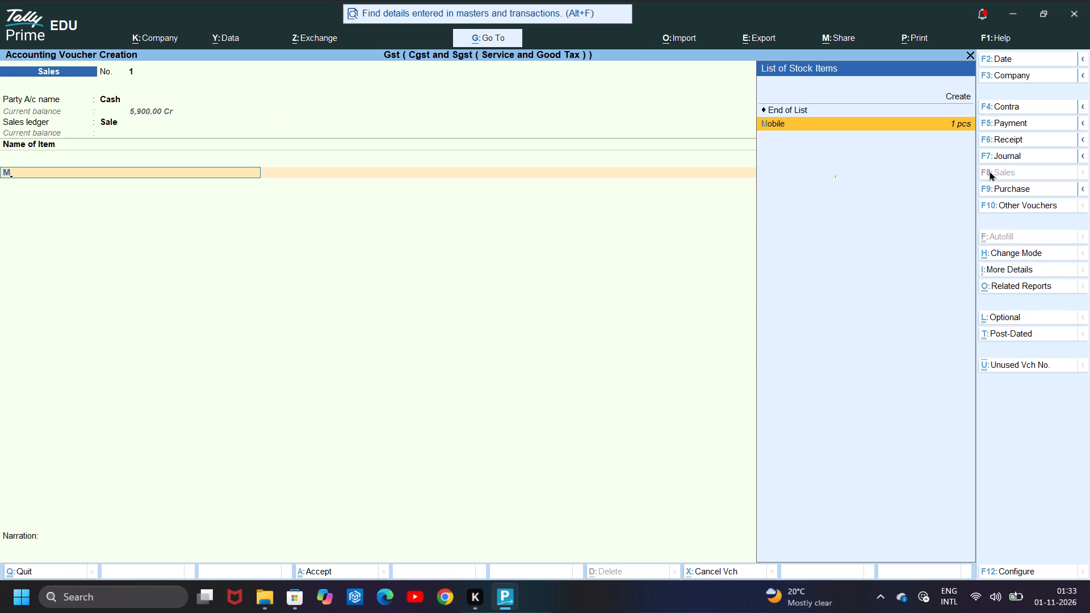
pyautogui.press('1')
pyautogui.press('Return')
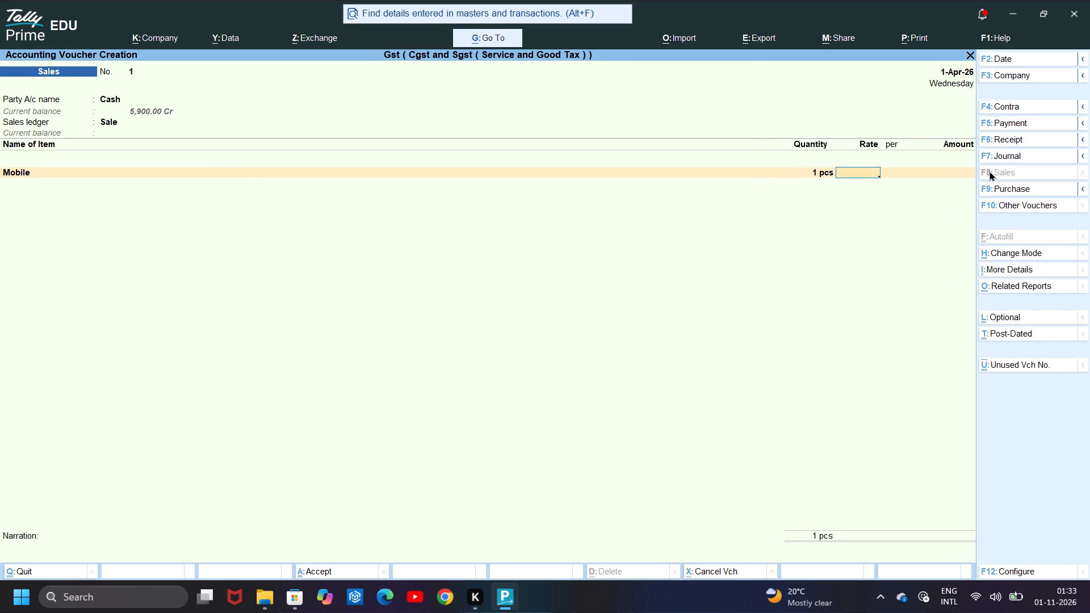
pyautogui.press('BackSpace')
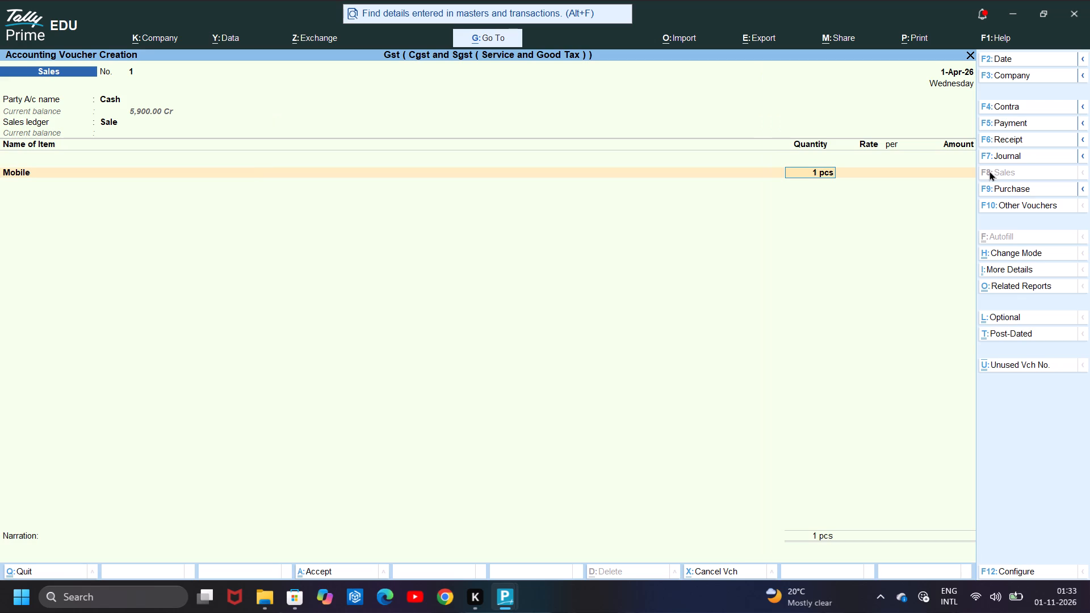
pyautogui.press('Delete')
pyautogui.press('7')
pyautogui.press('Return')
pyautogui.press('Return')
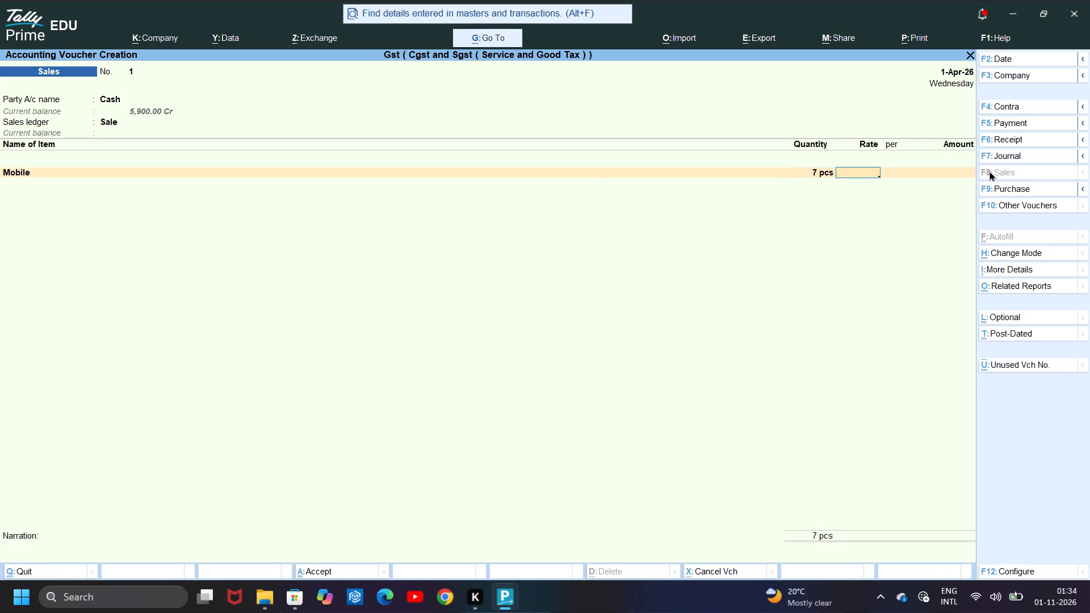
pyautogui.press('6')
pyautogui.write('000')
pyautogui.press('Return')
pyautogui.press('Return')
pyautogui.press('Return')
pyautogui.press('Return')
pyautogui.press('Return')
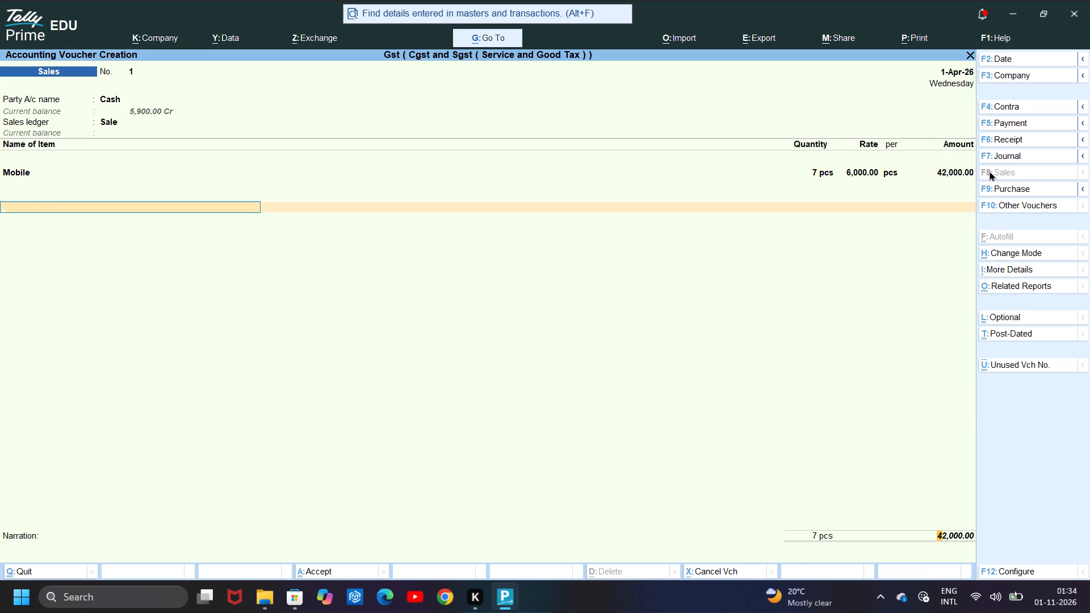
# Add the Cgst and Sgst ledgers below the Mobile item, keeping their automatically calculated amounts.
pyautogui.press('BackSpace')
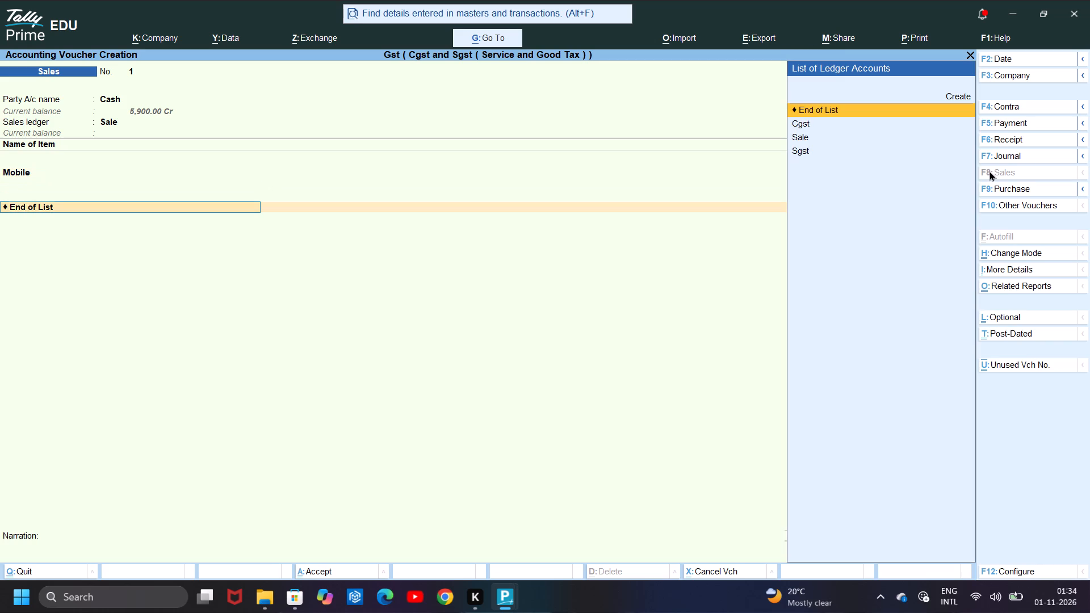
pyautogui.press('Down')
pyautogui.press('Return')
pyautogui.press('Down')
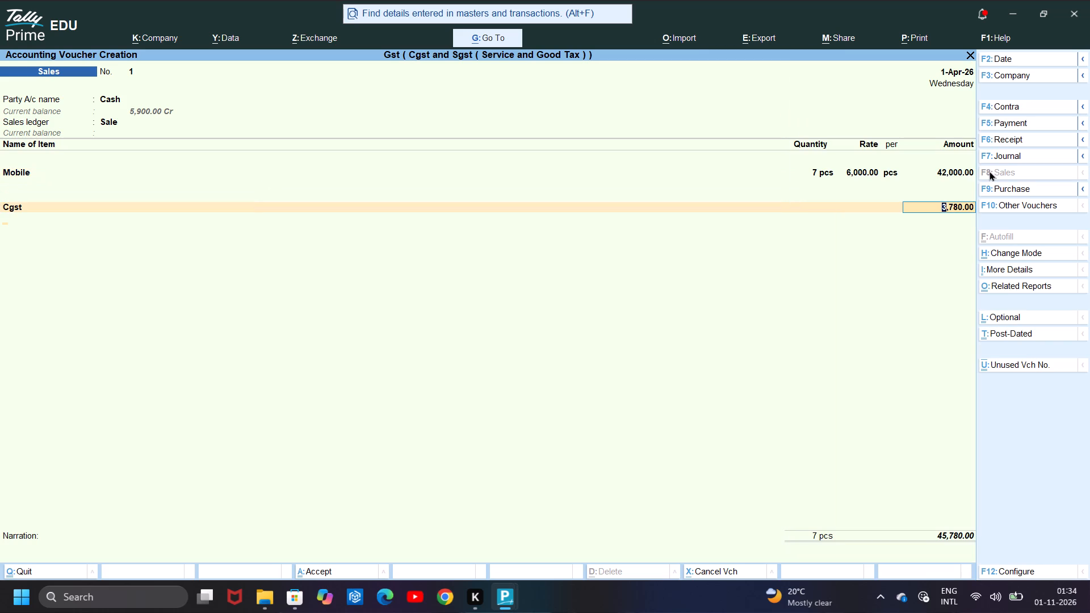
pyautogui.press('d')
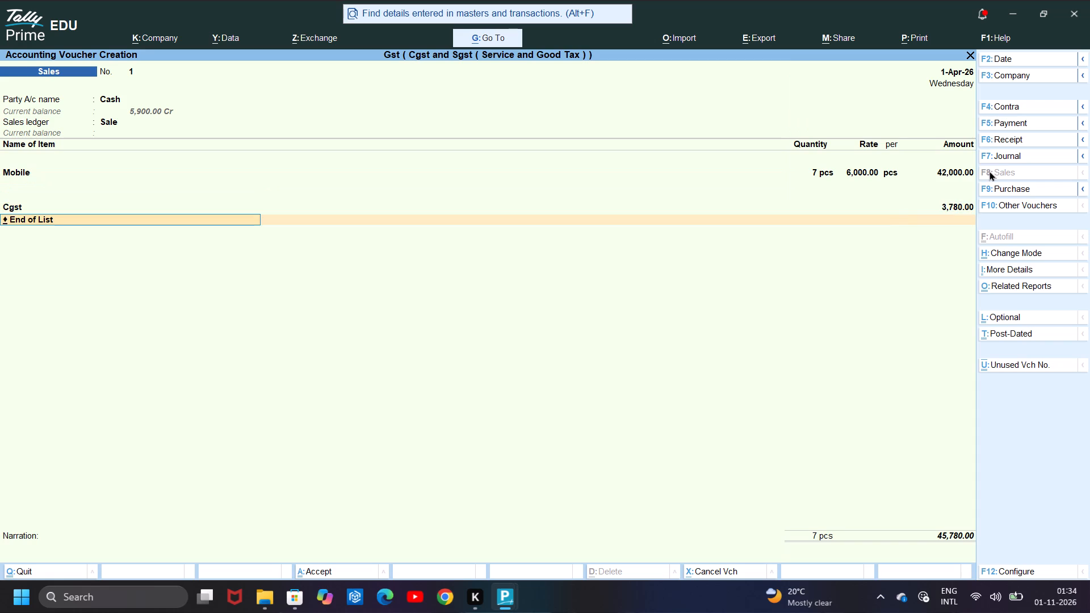
pyautogui.press('BackSpace')
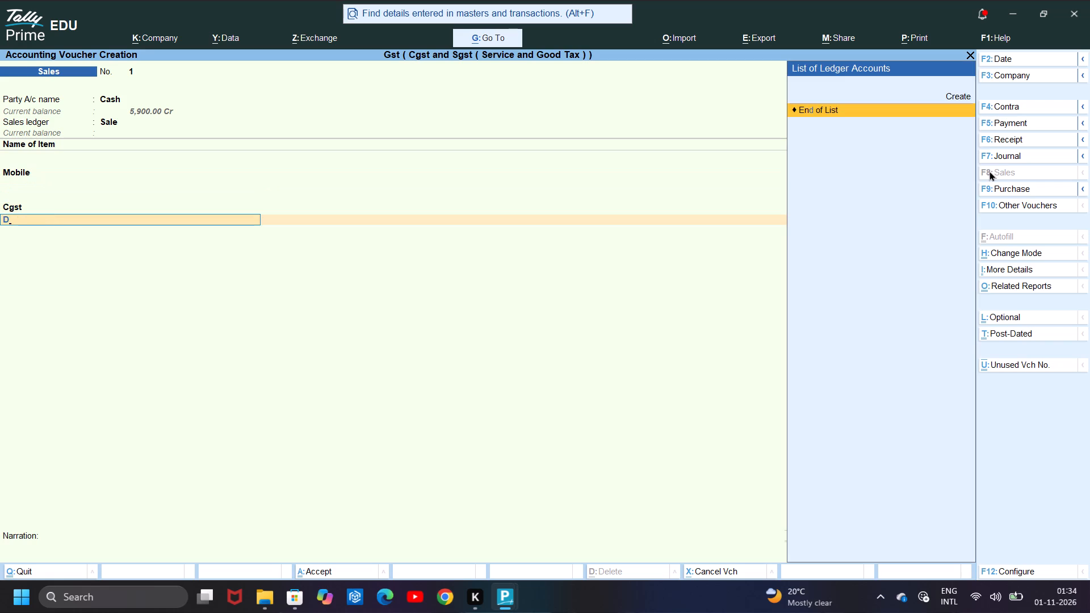
pyautogui.press('Down')
pyautogui.press('Down')
pyautogui.press('Down')
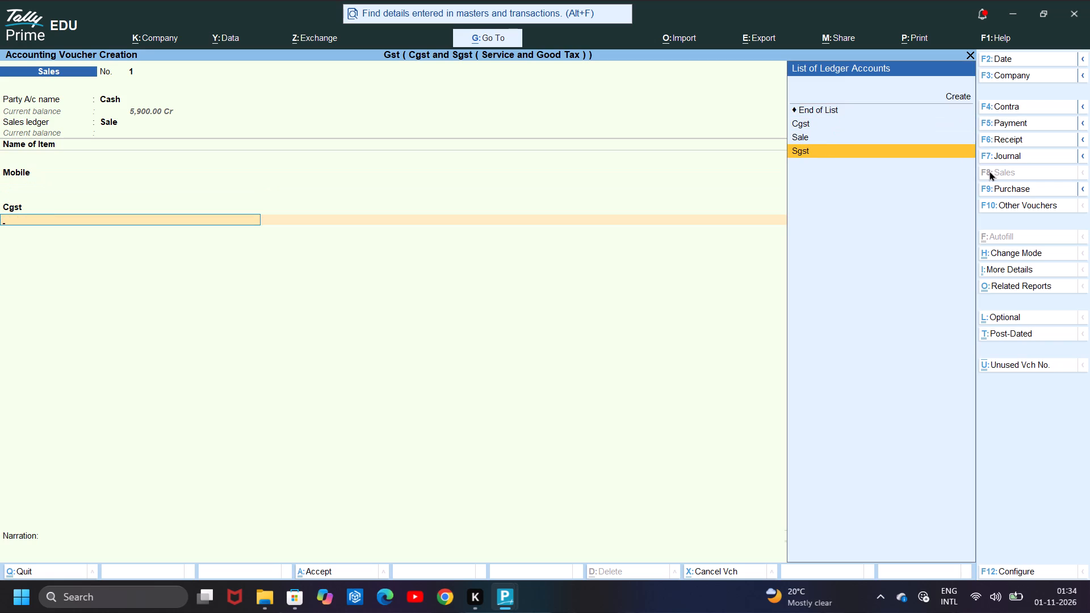
pyautogui.press('Return')
pyautogui.press('Return')
pyautogui.press('Return')
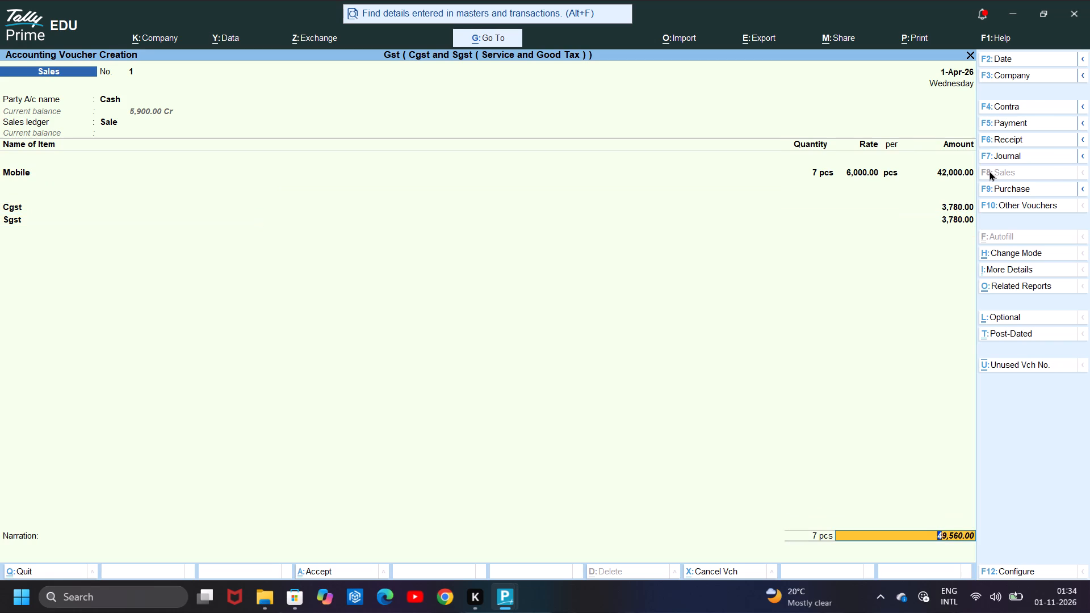
# Save the sales voucher without a narration, discard the empty follow-up voucher and return to the Gateway of Tally.
pyautogui.hotkey('ctrl', 'a')
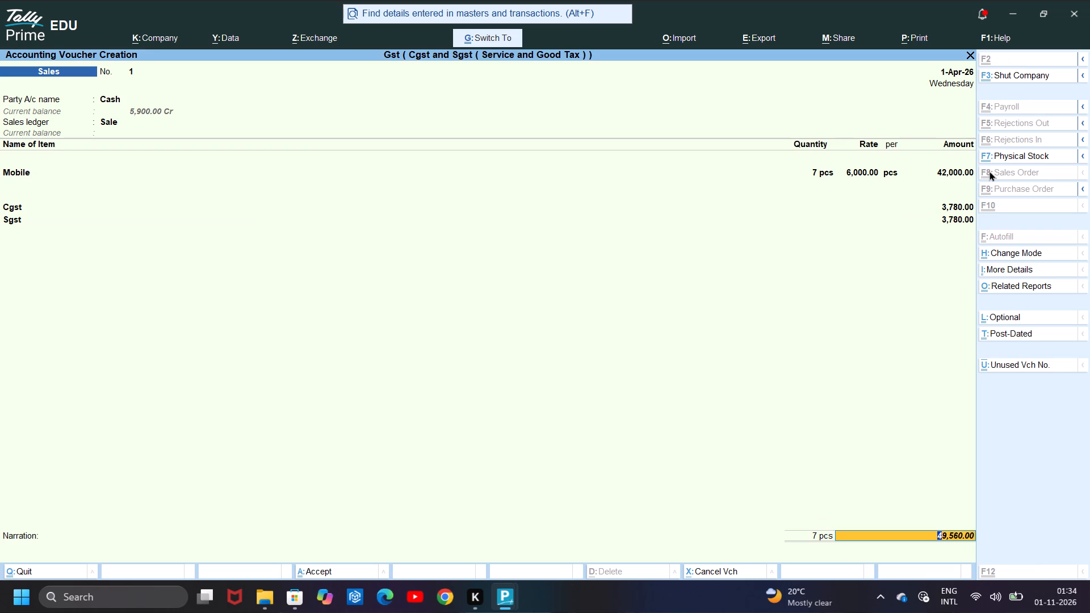
pyautogui.hotkey('ctrl', 'a')
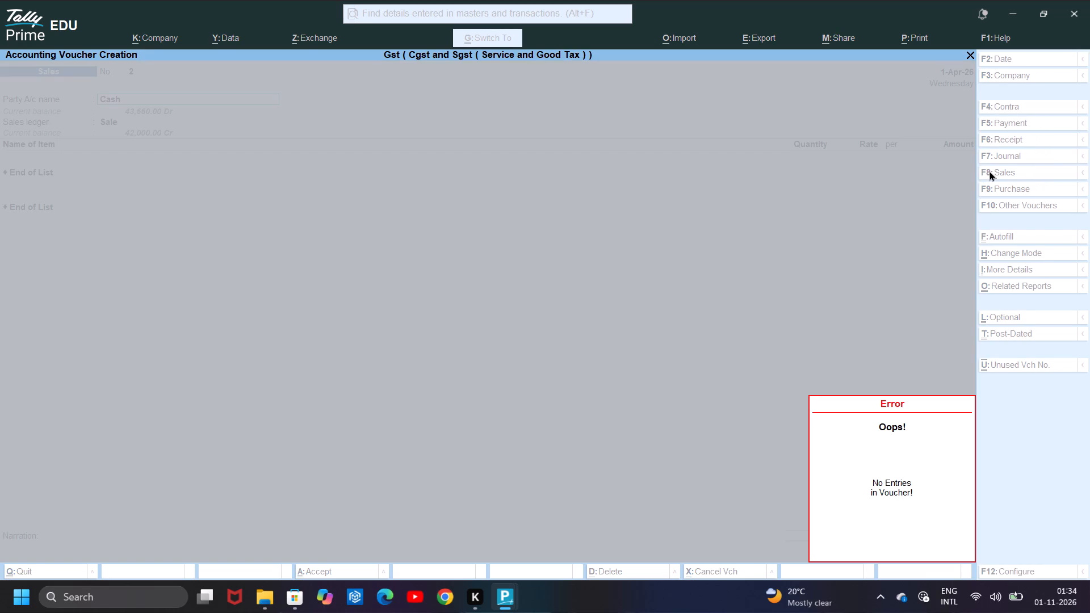
pyautogui.press('Return')
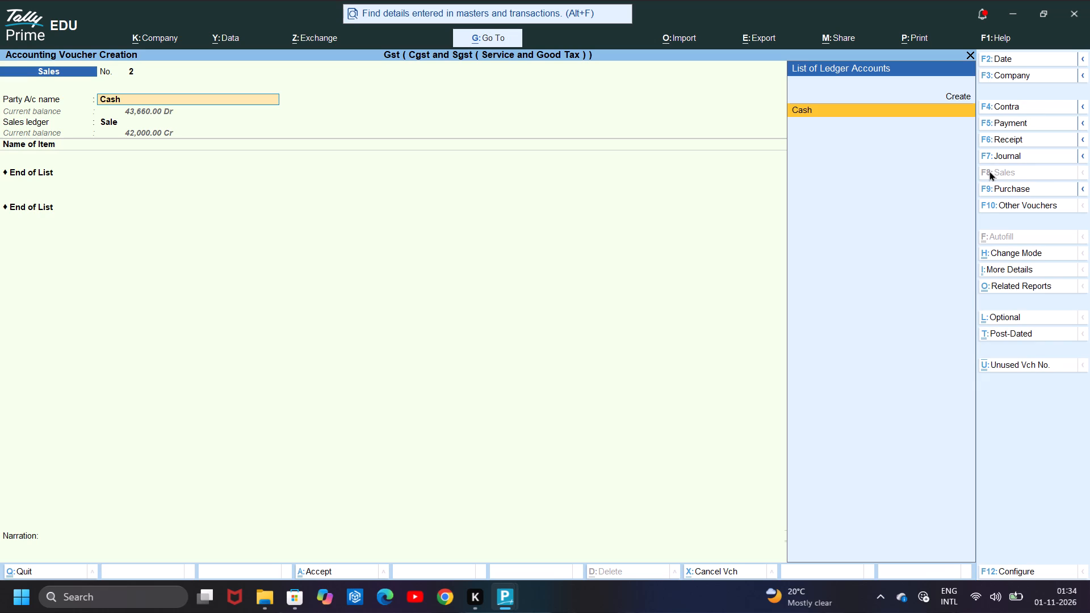
pyautogui.press('1')
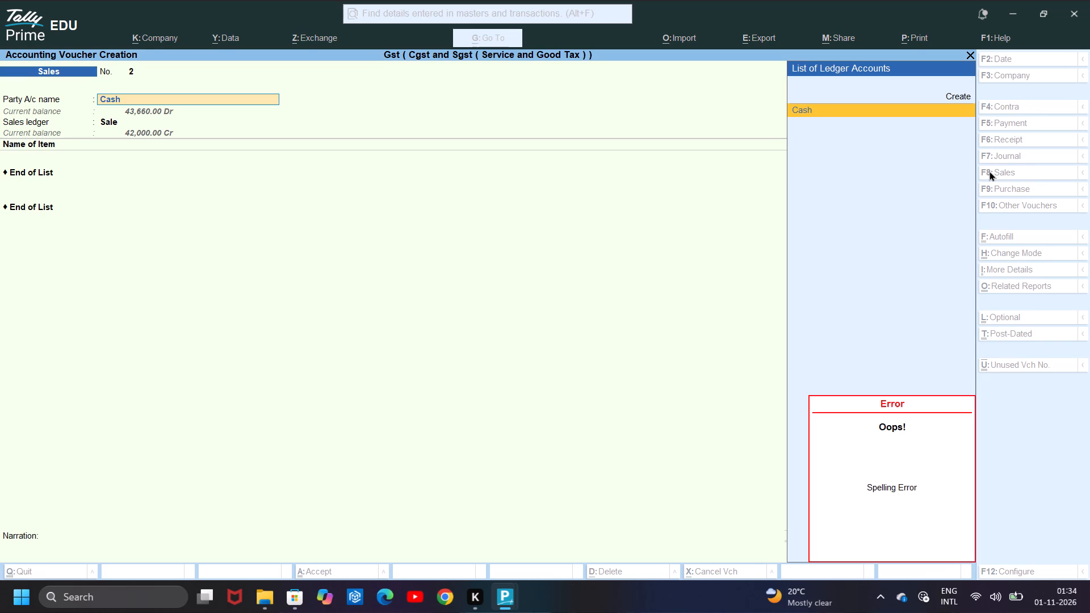
pyautogui.press('Return')
pyautogui.press('Escape')
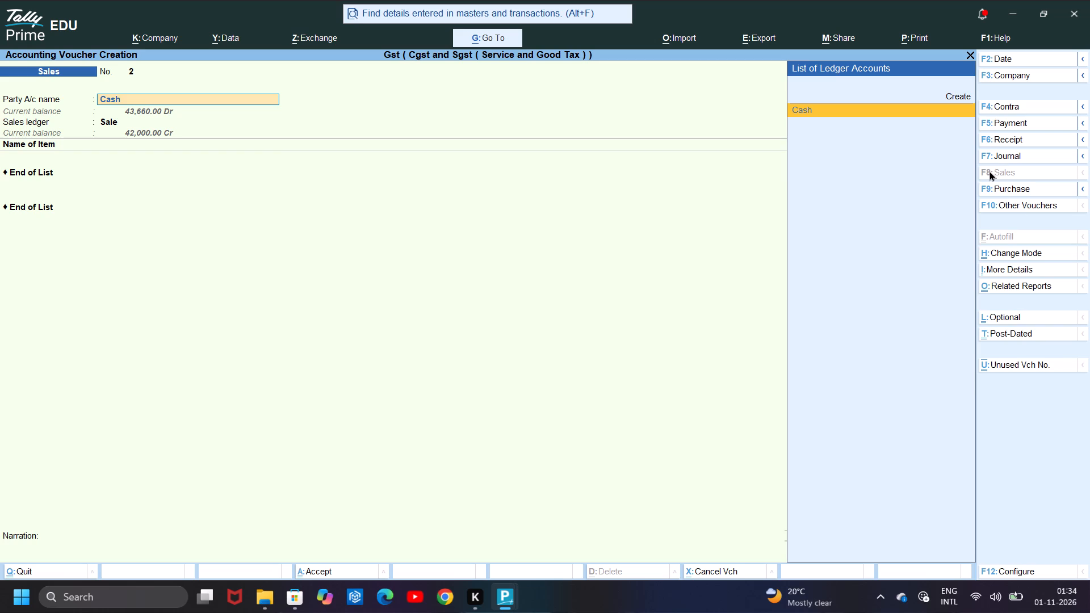
pyautogui.press('Return')
pyautogui.press('Escape')
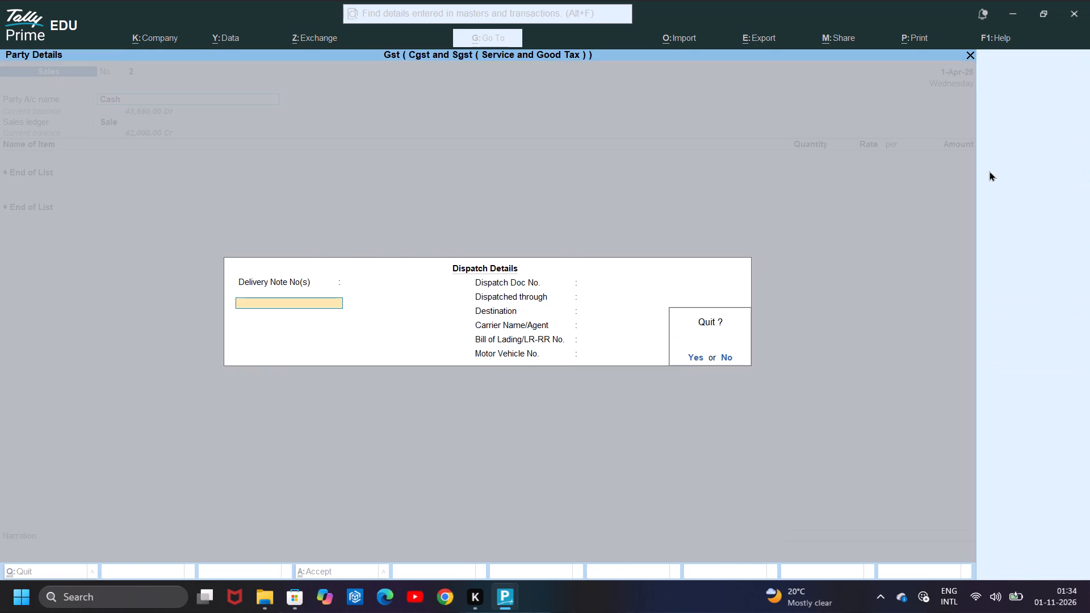
pyautogui.press('Return')
pyautogui.press('Escape')
pyautogui.press('Escape')
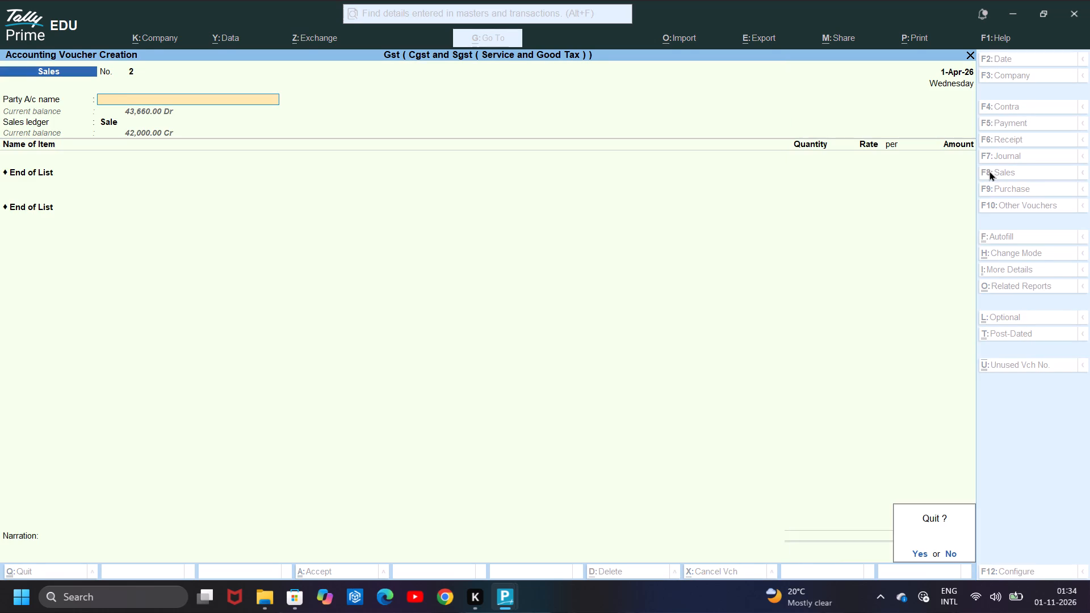
pyautogui.press('Return')
# Open the Profit & Loss A/c report to examine the result of the purchase and sales entries.
pyautogui.press('Down')
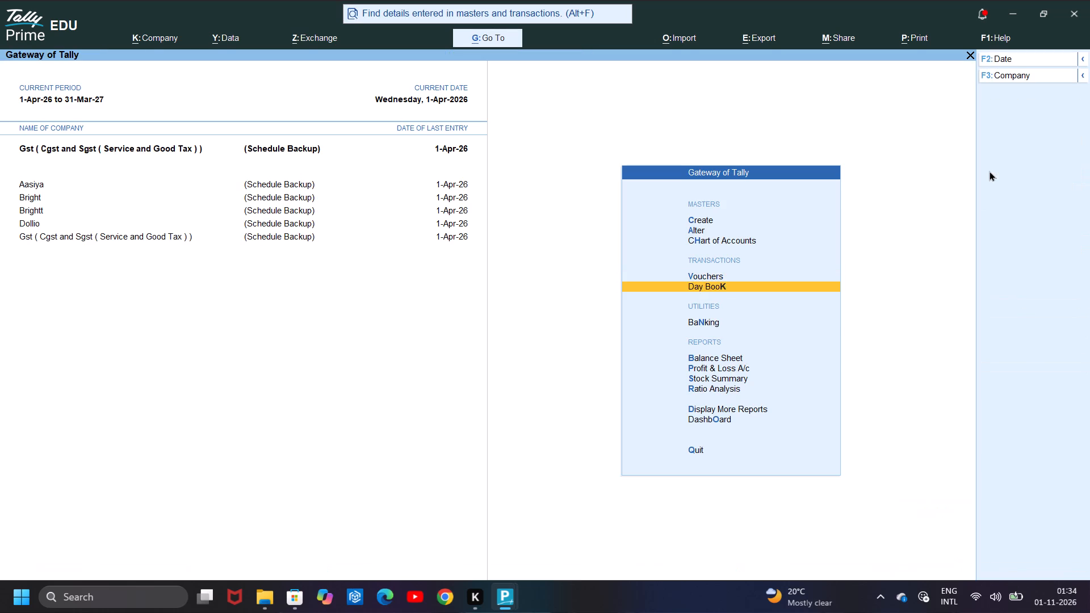
pyautogui.press('Down')
pyautogui.press('Down')
pyautogui.press('Down')
pyautogui.press('Return')
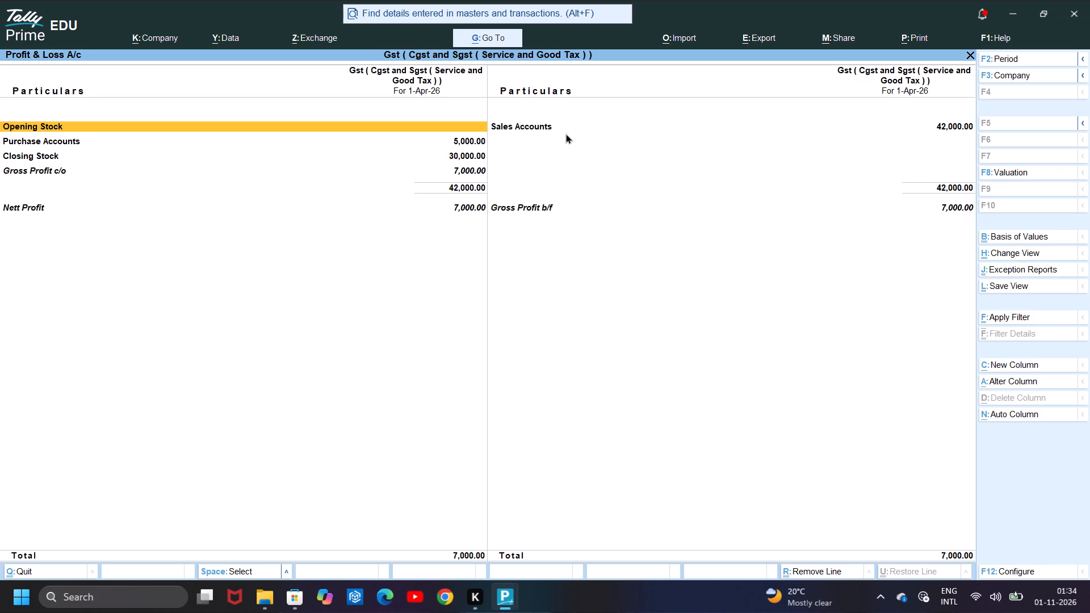
# Drill into Sales Accounts, then examine the purchase, gross profit and nett profit lines of the Profit & Loss A/c.
pyautogui.doubleClick(537, 124)
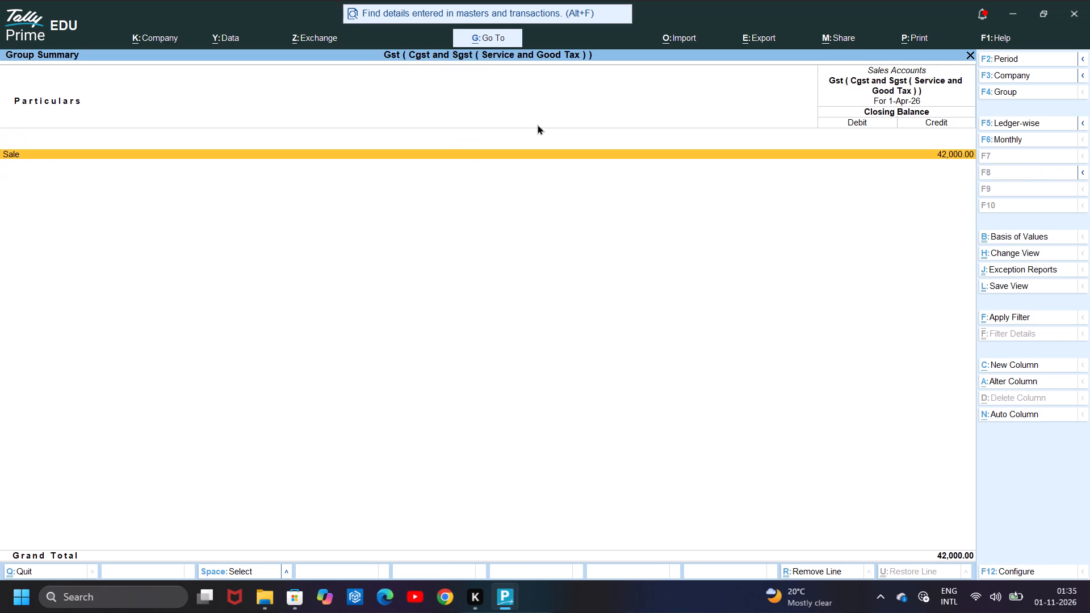
pyautogui.press('Escape')
pyautogui.rightClick(537, 124)
pyautogui.rightClick(537, 124)
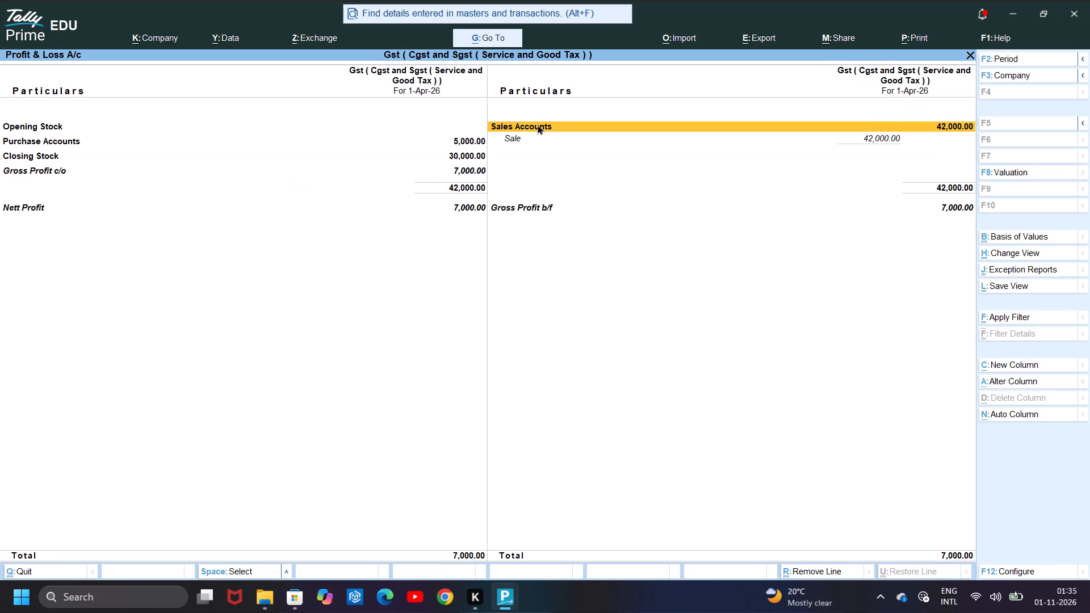
pyautogui.rightClick(460, 146)
pyautogui.rightClick(460, 146)
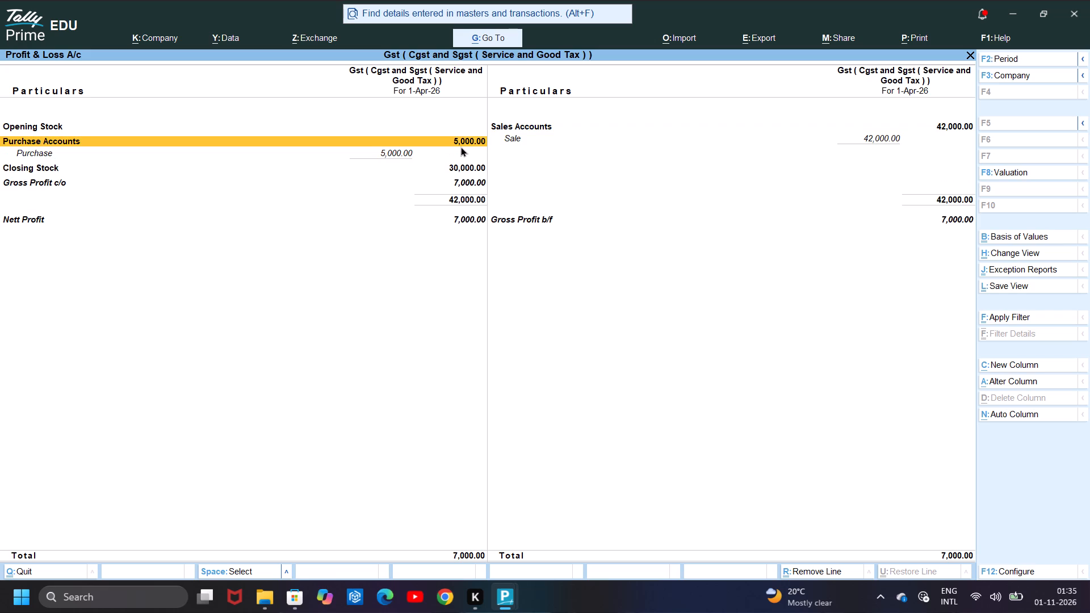
pyautogui.rightClick(454, 187)
pyautogui.rightClick(454, 187)
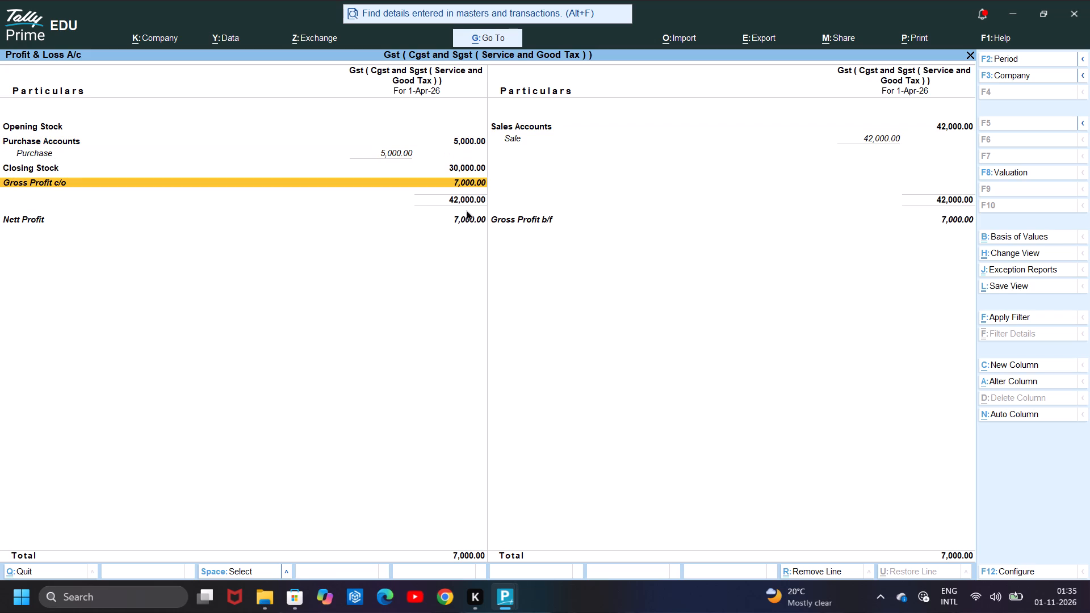
pyautogui.click(464, 221)
pyautogui.rightClick(464, 221)
pyautogui.rightClick(464, 221)
pyautogui.rightClick(464, 221)
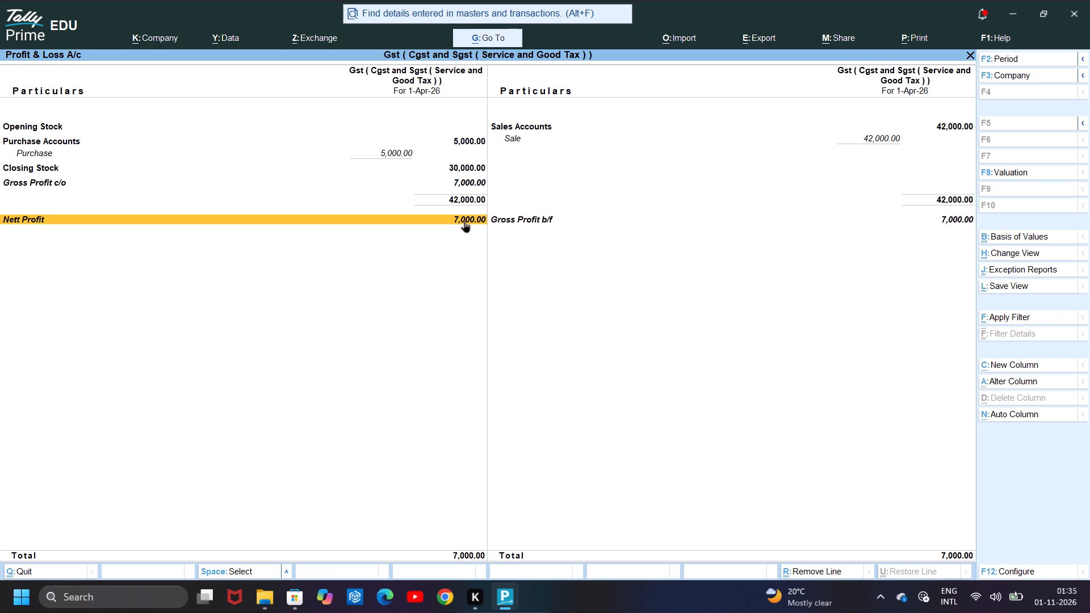
pyautogui.click(506, 229)
pyautogui.click(526, 221)
pyautogui.rightClick(526, 221)
pyautogui.rightClick(526, 221)
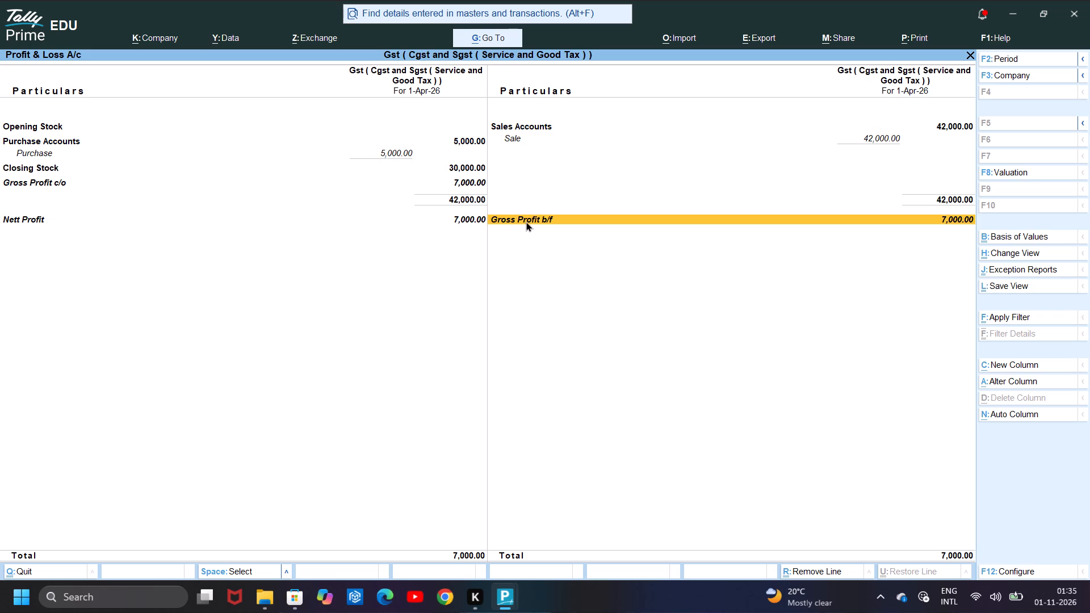
pyautogui.rightClick(526, 221)
# Review the sales, gross profit, opening stock and closing stock lines, expand Closing Stock by item, and close the report.
pyautogui.rightClick(540, 131)
pyautogui.rightClick(540, 131)
pyautogui.rightClick(540, 131)
pyautogui.rightClick(540, 131)
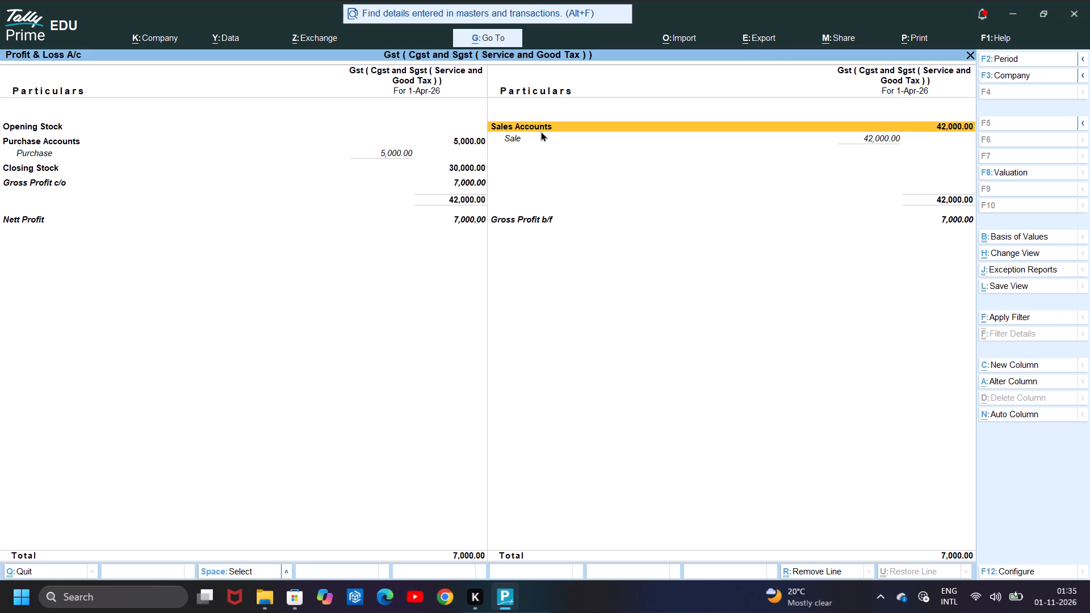
pyautogui.rightClick(540, 131)
pyautogui.rightClick(540, 131)
pyautogui.rightClick(540, 131)
pyautogui.click(535, 221)
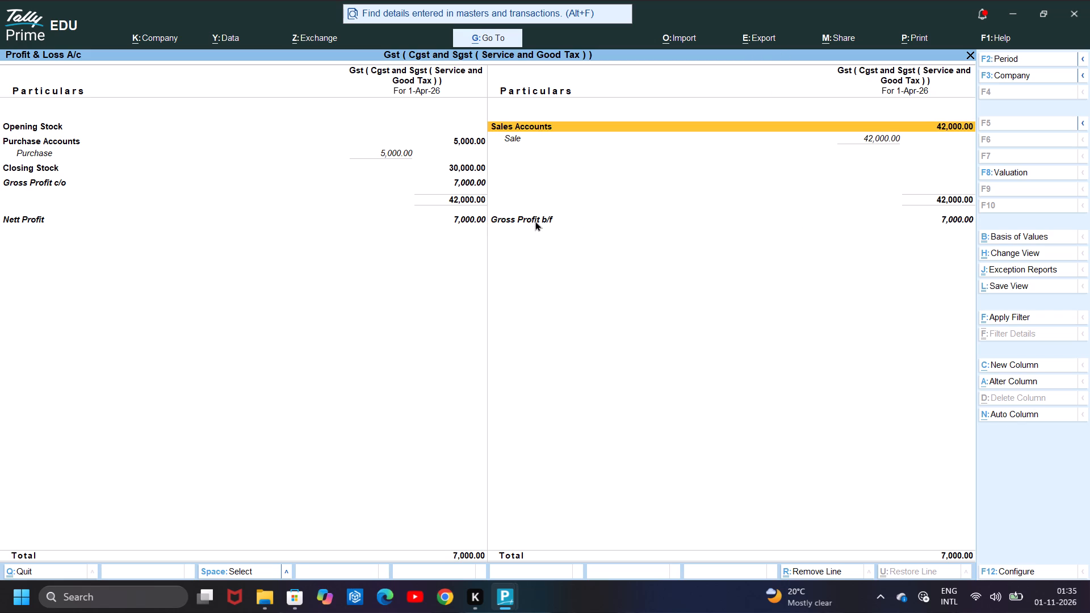
pyautogui.rightClick(535, 221)
pyautogui.rightClick(535, 221)
pyautogui.rightClick(535, 221)
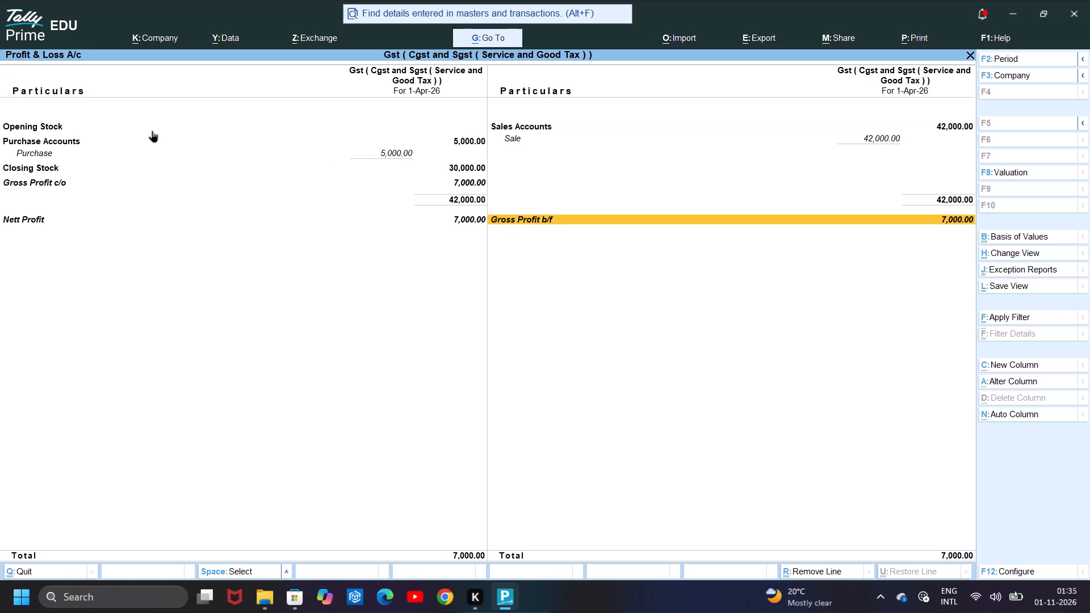
pyautogui.click(69, 140)
pyautogui.click(66, 125)
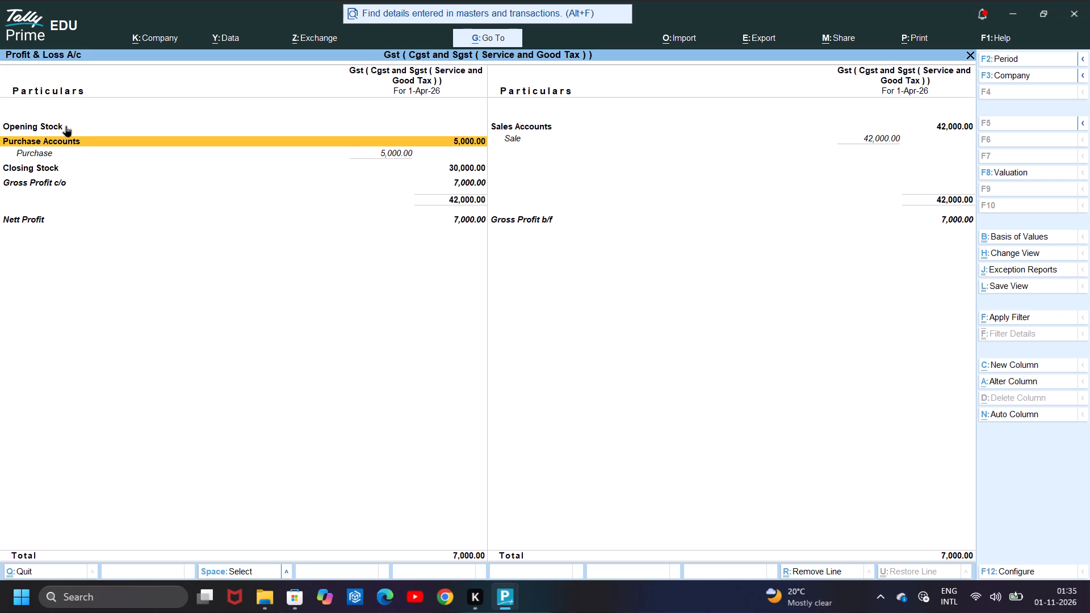
pyautogui.rightClick(66, 125)
pyautogui.rightClick(66, 125)
pyautogui.rightClick(66, 125)
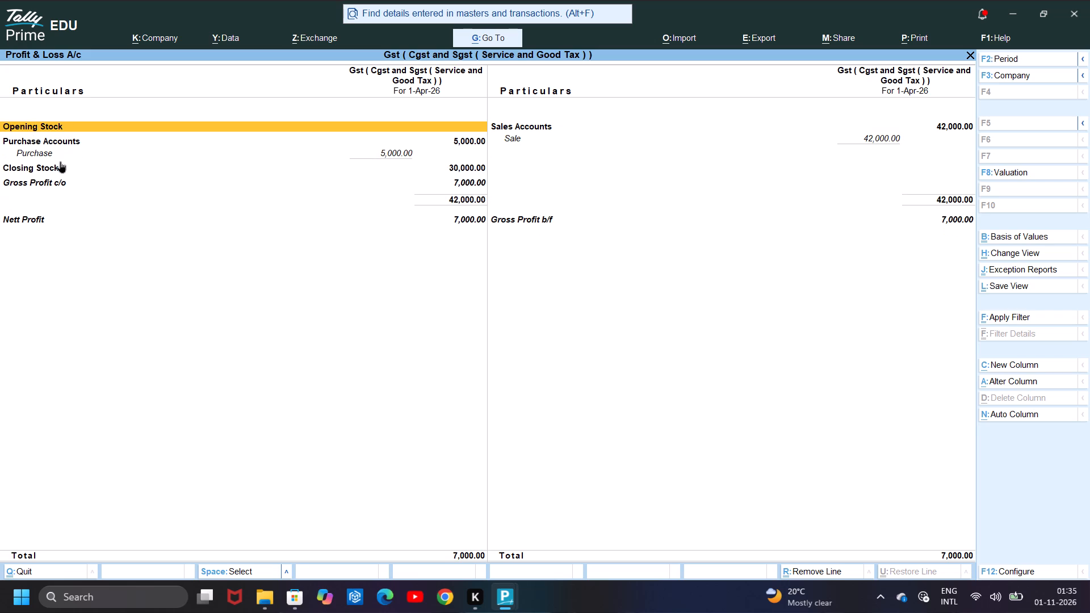
pyautogui.click(61, 171)
pyautogui.rightClick(61, 171)
pyautogui.rightClick(61, 171)
pyautogui.rightClick(61, 171)
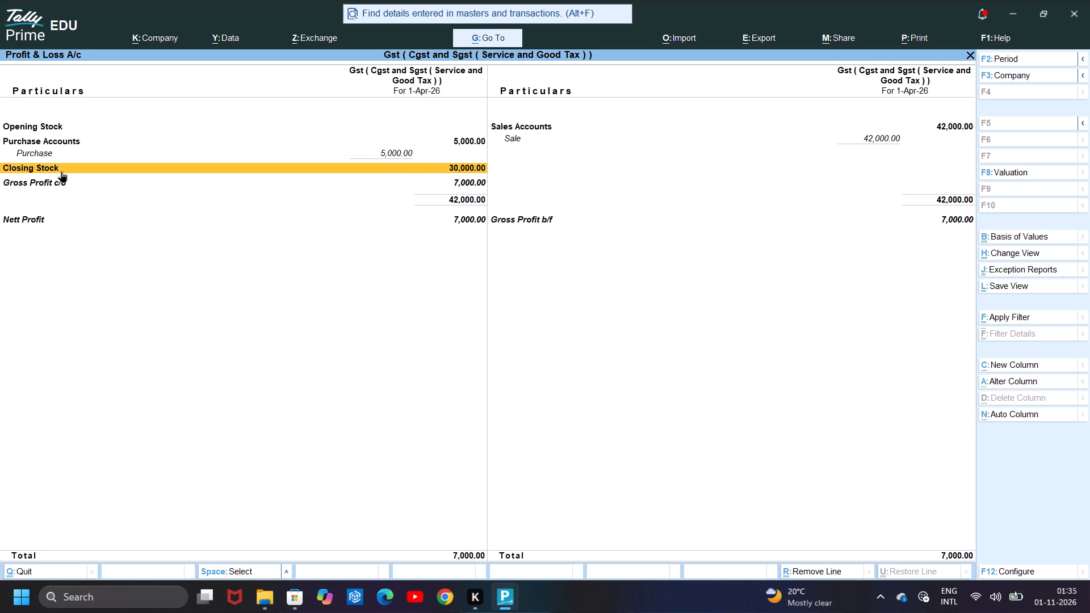
pyautogui.rightClick(61, 171)
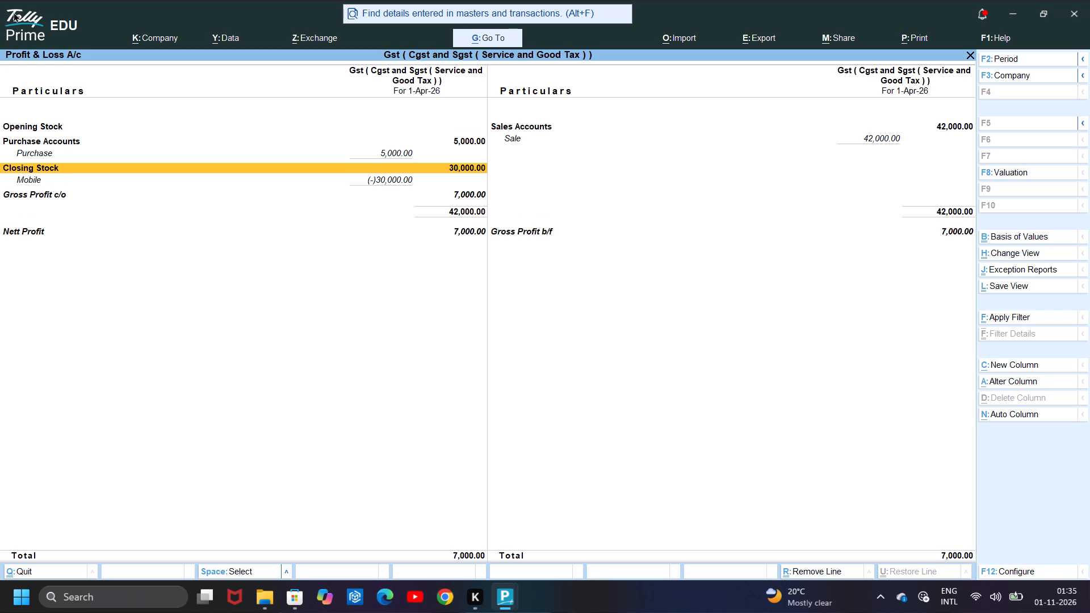
pyautogui.press('Escape')
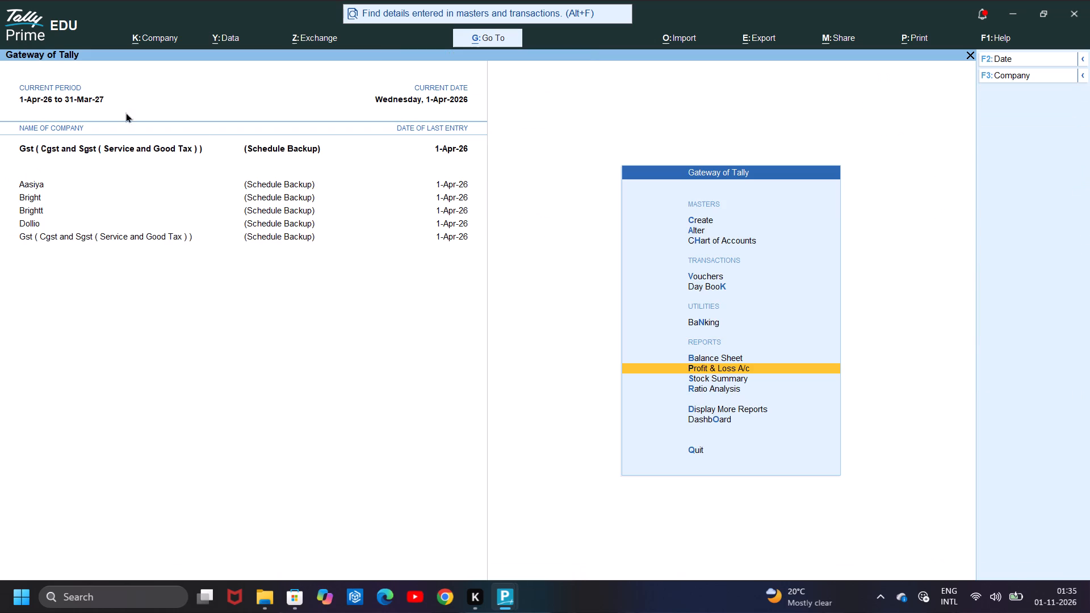
# Start creating a new company named Igst, keeping the same mailing name and leaving the address blank.
pyautogui.click(1042, 75)
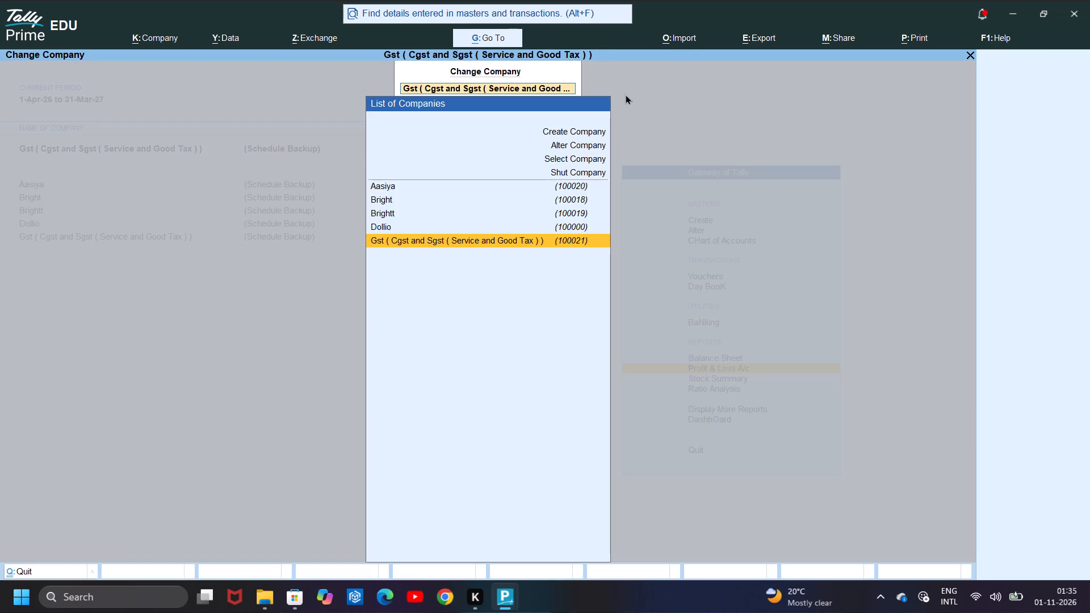
pyautogui.press('Up')
pyautogui.press('Up')
pyautogui.press('Up')
pyautogui.press('Up')
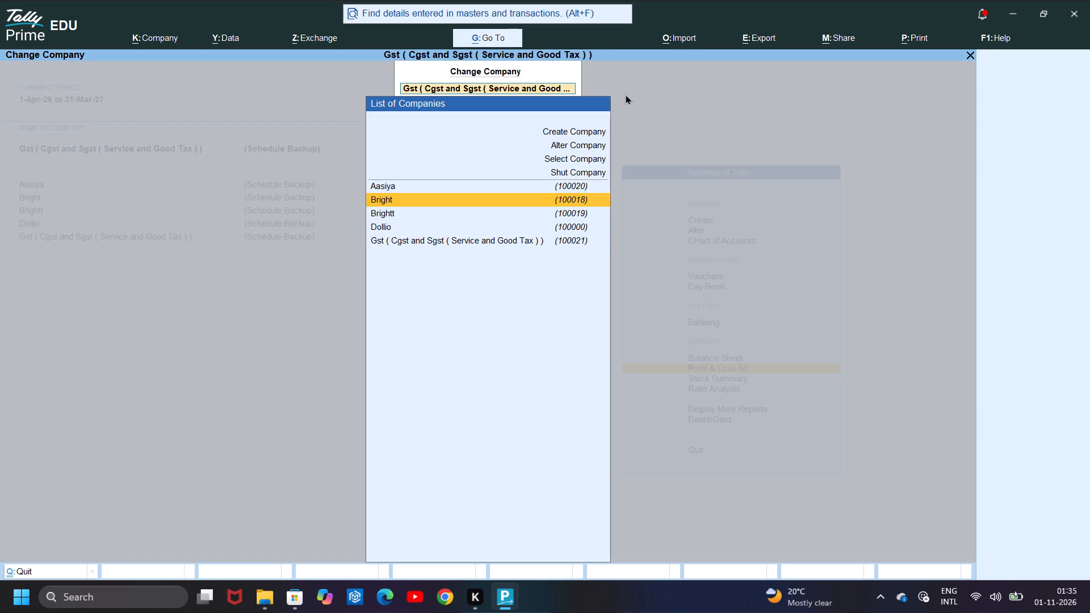
pyautogui.press('Up')
pyautogui.press('Up')
pyautogui.press('Up')
pyautogui.press('Up')
pyautogui.press('Return')
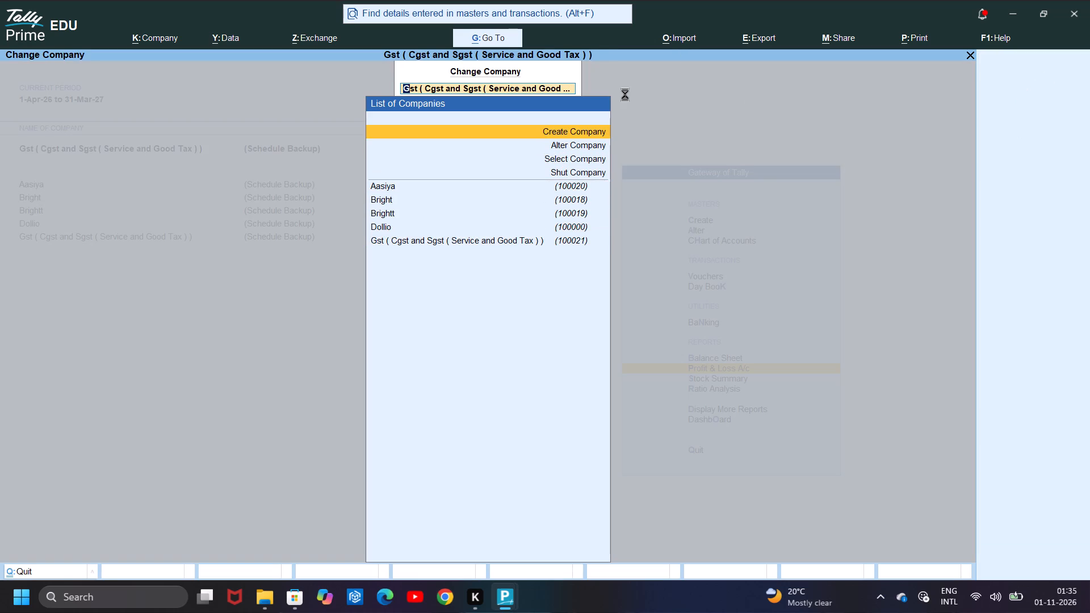
pyautogui.press('Return')
pyautogui.press('Return')
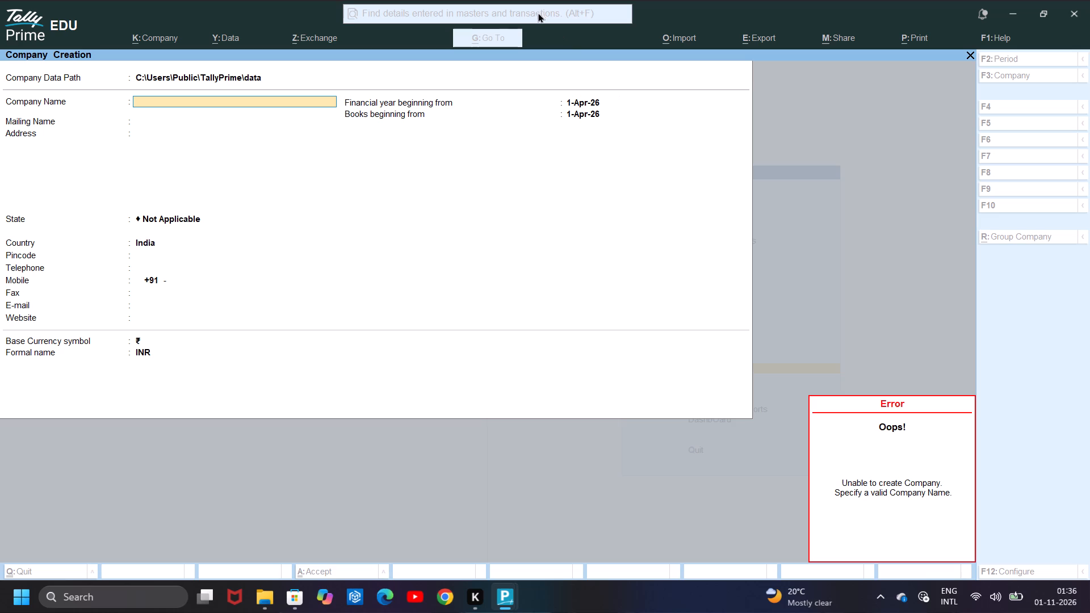
pyautogui.write('igst')
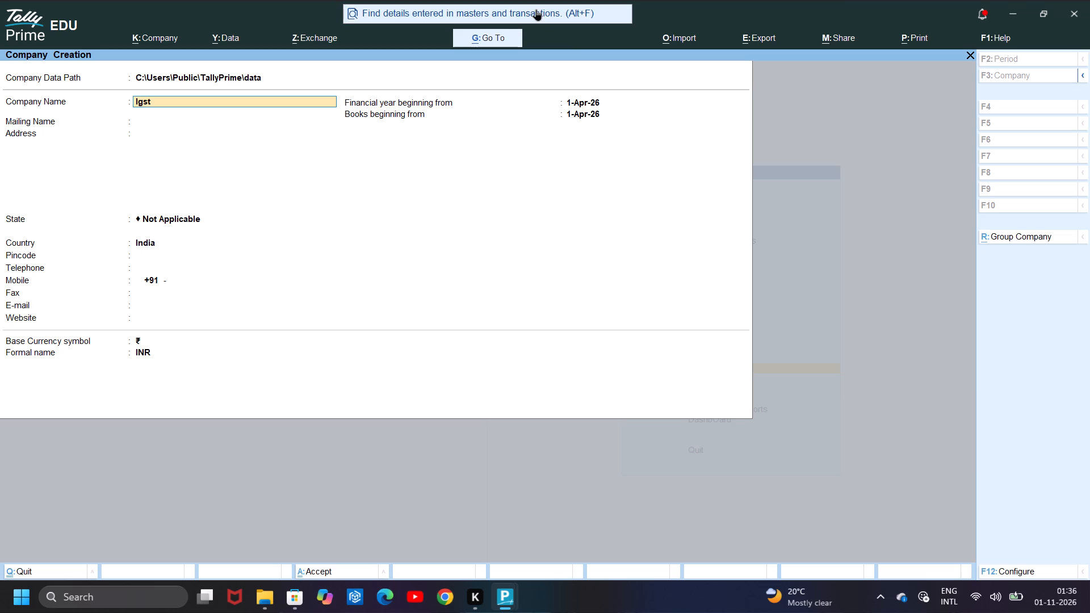
pyautogui.press('Return')
pyautogui.press('Return')
pyautogui.press('Return')
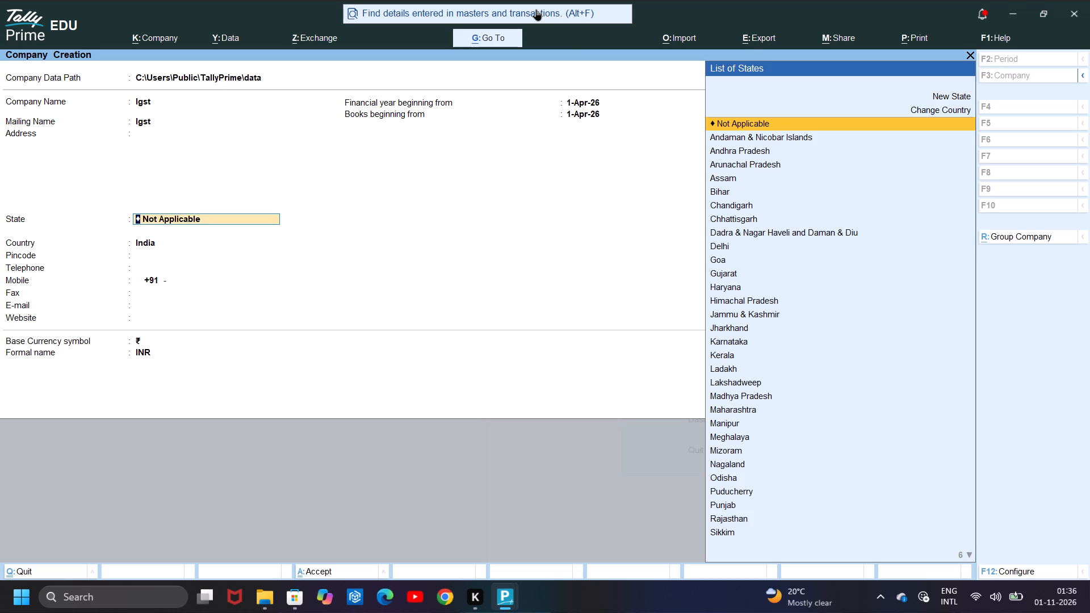
# Set the new company's state to Madhya Pradesh.
pyautogui.press('Down')
pyautogui.press('Down')
pyautogui.press('Down')
pyautogui.press('Down')
pyautogui.press('Down')
pyautogui.press('Down')
pyautogui.press('Down')
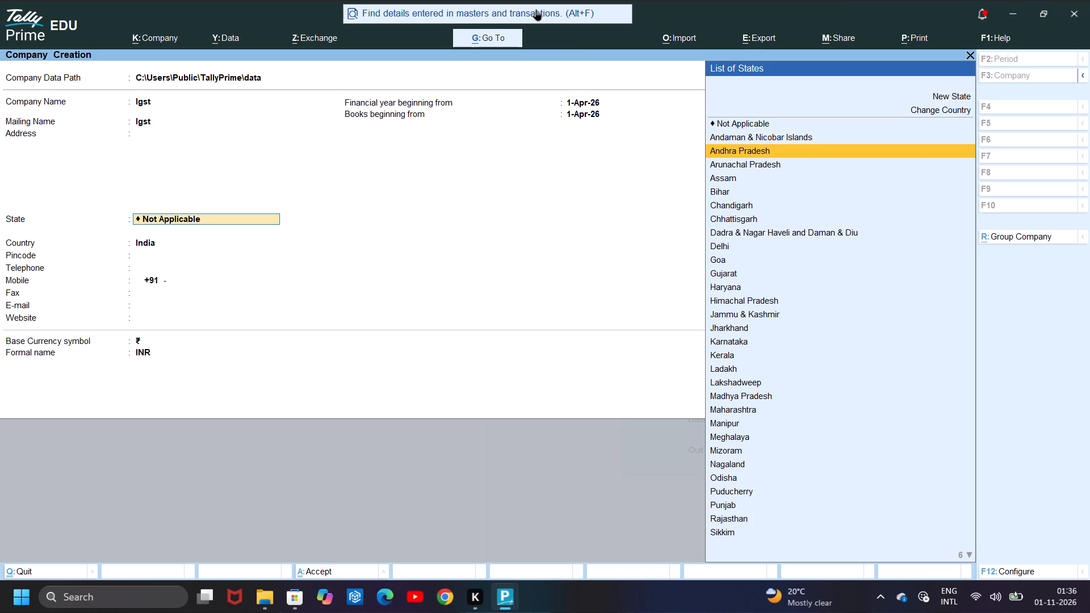
pyautogui.press('Down')
pyautogui.press('Down')
pyautogui.press('Down')
pyautogui.press('Down')
pyautogui.press('Down')
pyautogui.press('Down')
pyautogui.press('Down')
pyautogui.press('Down')
pyautogui.press('Down')
pyautogui.press('Down')
pyautogui.press('Down')
pyautogui.press('Down')
pyautogui.press('Up')
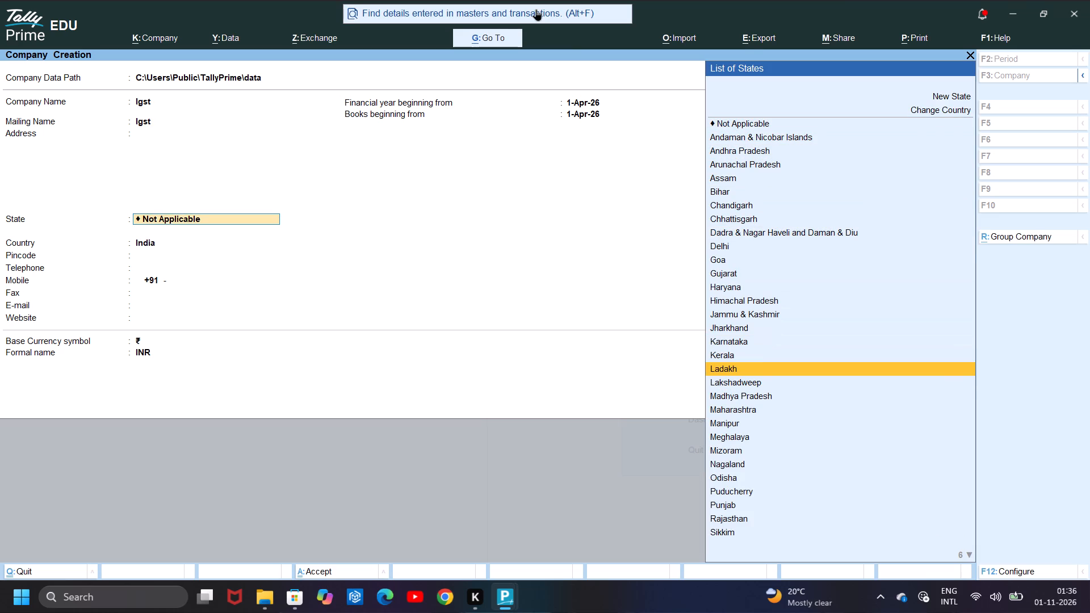
pyautogui.press('Down')
pyautogui.press('Down')
pyautogui.press('Return')
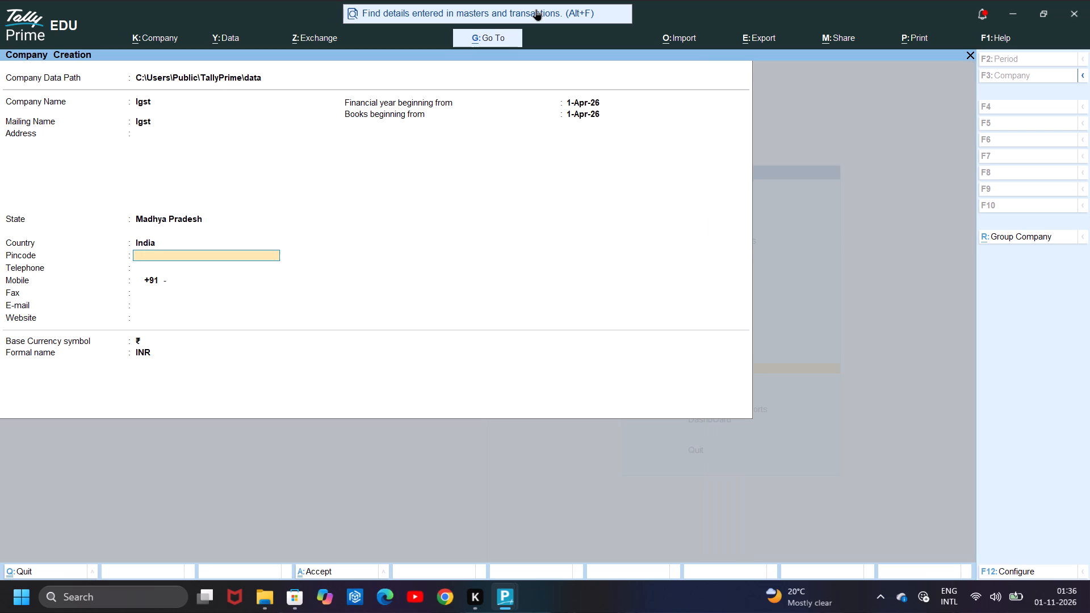
# Leave the contact details blank, keep 1-Apr-26 for both start dates and INR as currency, and create the company.
pyautogui.press('Return')
pyautogui.press('Return')
pyautogui.press('Return')
pyautogui.press('Return')
pyautogui.press('Return')
pyautogui.press('Return')
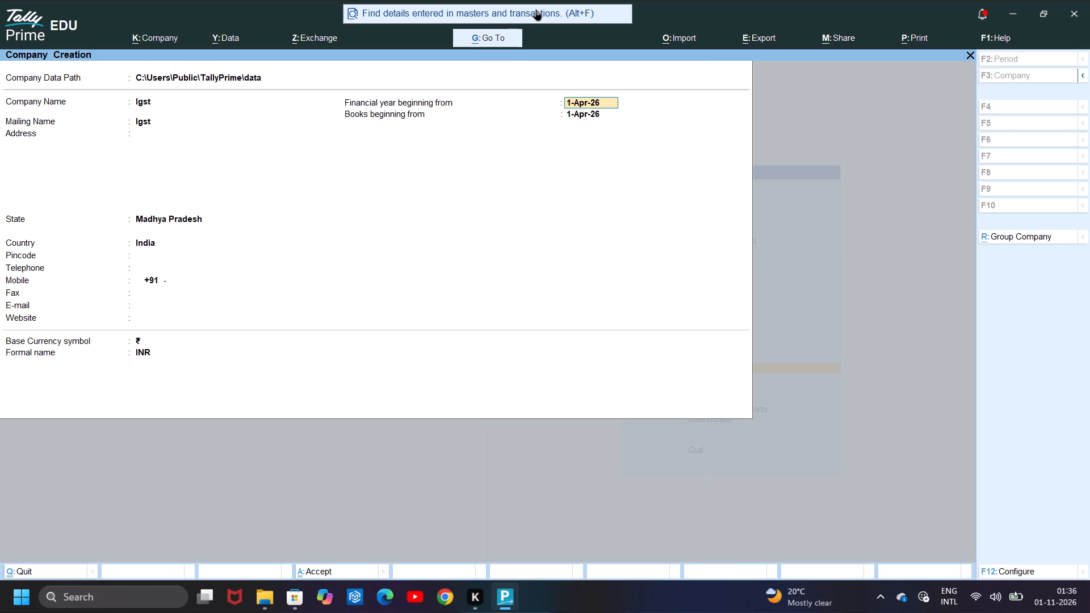
pyautogui.press('Return')
pyautogui.press('Return')
pyautogui.press('Return')
pyautogui.press('Return')
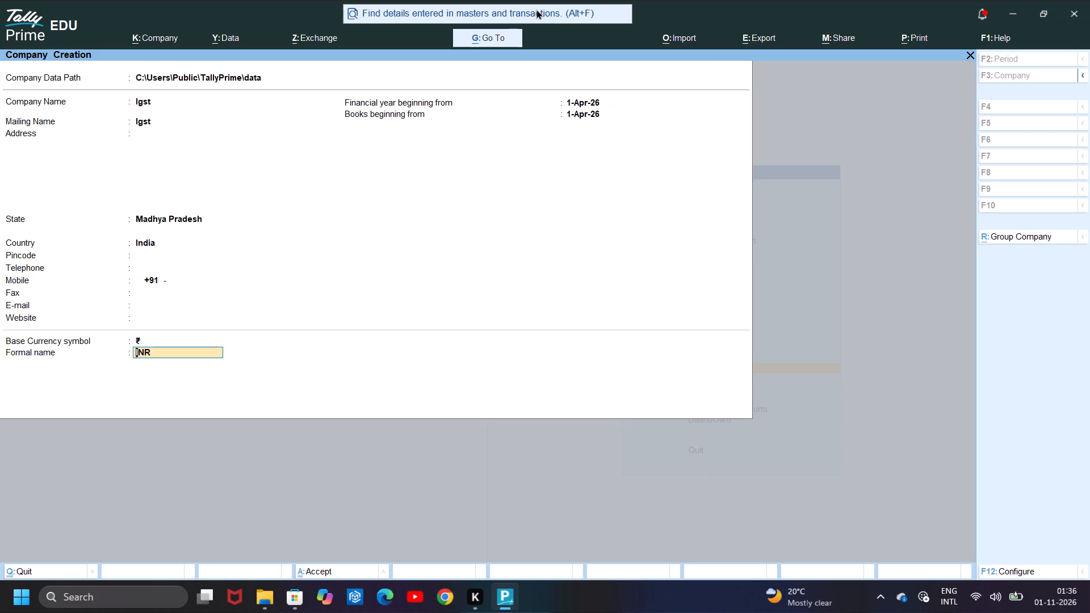
pyautogui.press('Return')
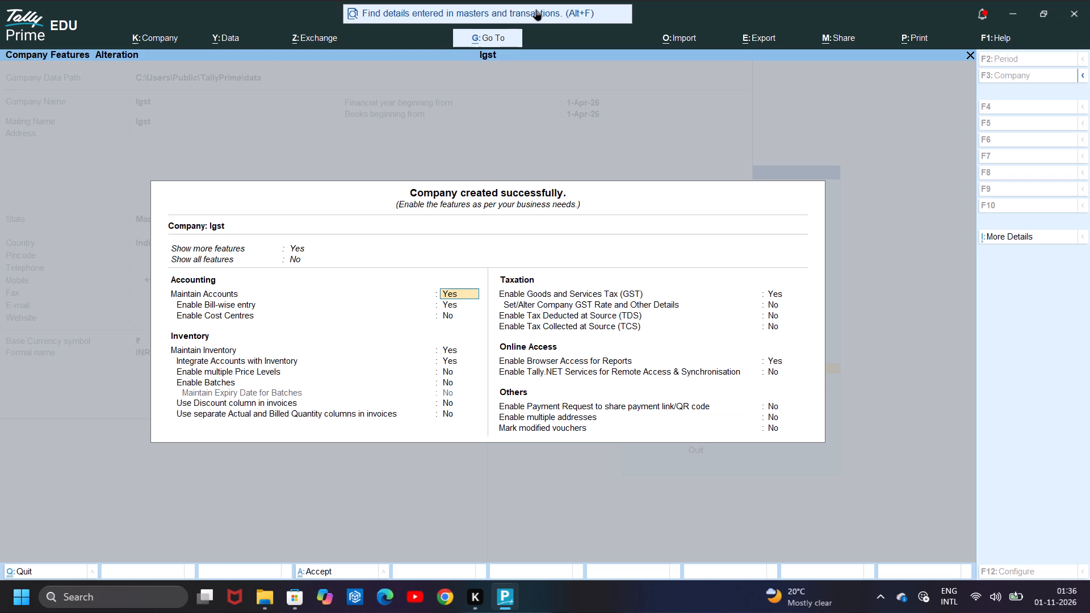
# Keep the default accounting and inventory features for Igst and proceed with Goods and Services Tax enabled.
pyautogui.press('Return')
pyautogui.press('Return')
pyautogui.press('Return')
pyautogui.press('Return')
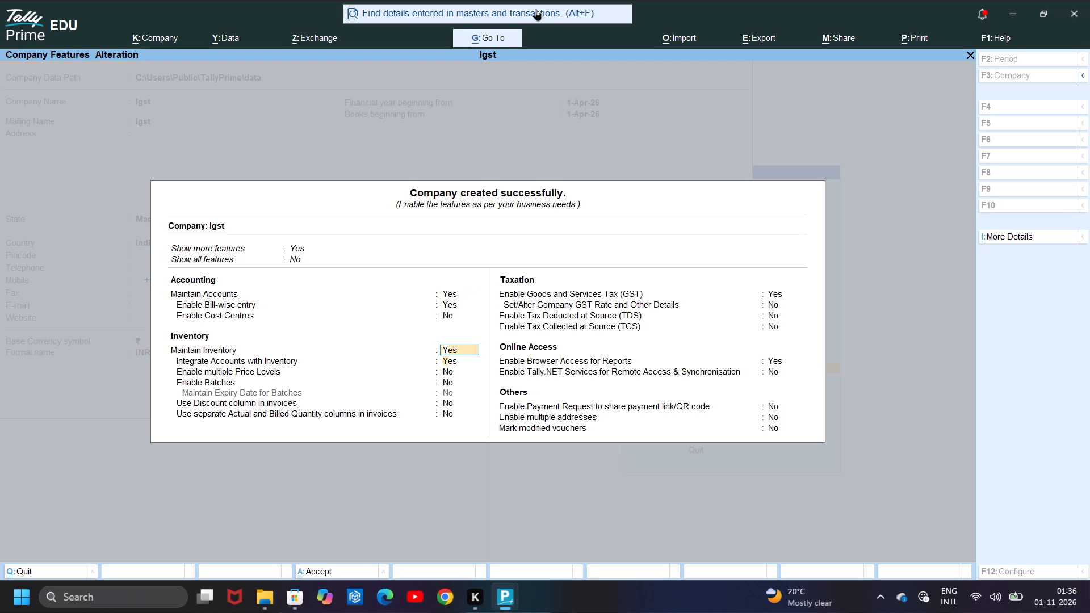
pyautogui.press('Return')
pyautogui.press('Return')
pyautogui.press('Return')
pyautogui.press('Return')
pyautogui.press('Return')
pyautogui.press('Return')
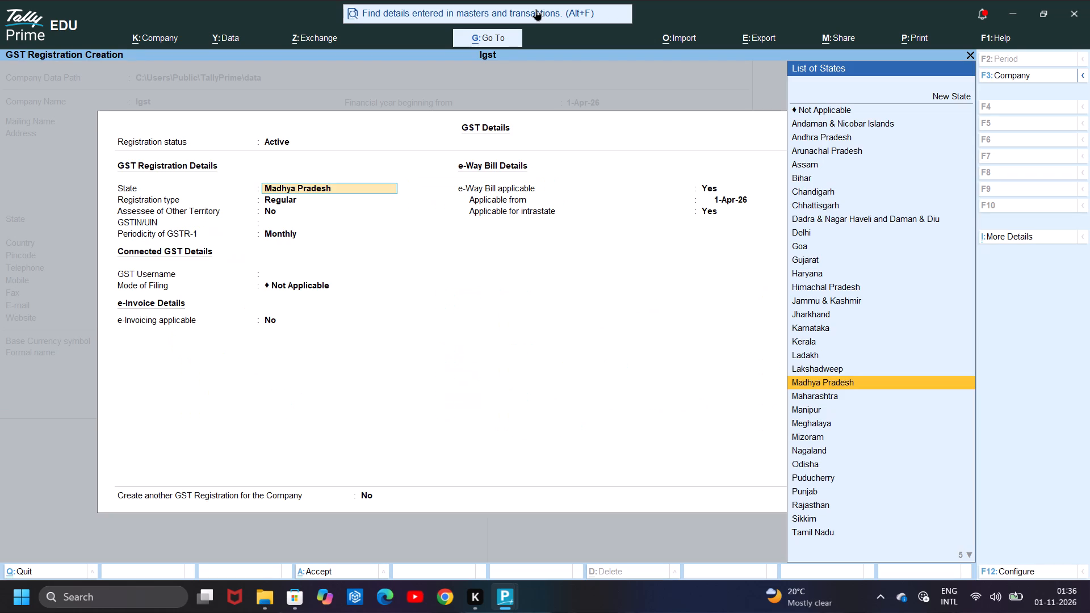
# Accept the GST registration for Madhya Pradesh with Regular type, Monthly GSTR-1 periodicity and the remaining defaults.
pyautogui.press('Return')
pyautogui.press('Return')
pyautogui.press('Return')
pyautogui.press('Return')
pyautogui.press('Return')
pyautogui.press('Return')
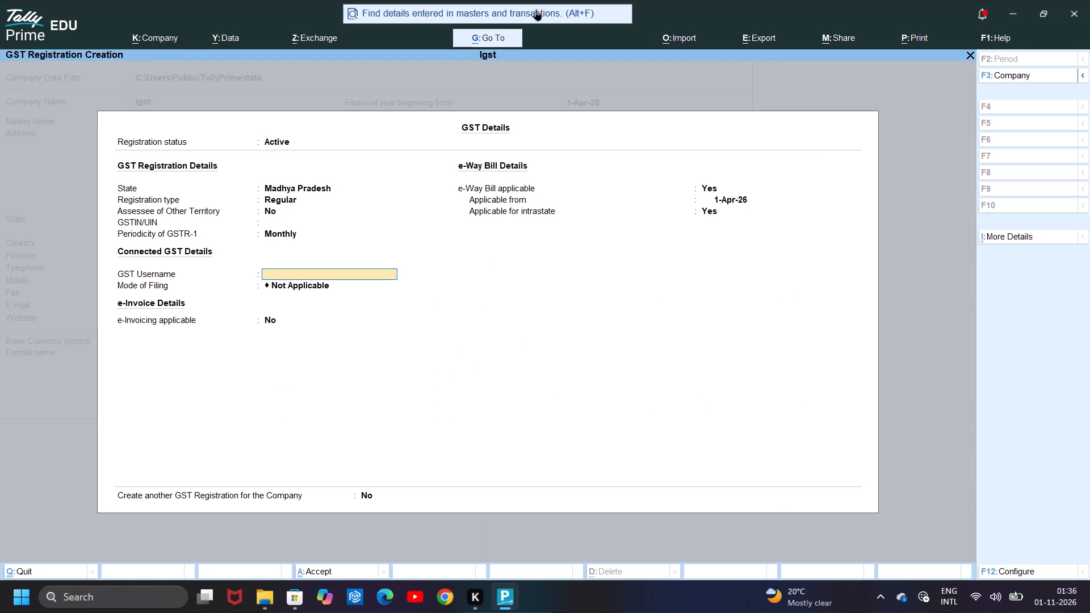
pyautogui.press('Return')
pyautogui.press('Return')
pyautogui.press('Return')
pyautogui.press('Return')
pyautogui.press('Return')
pyautogui.press('Return')
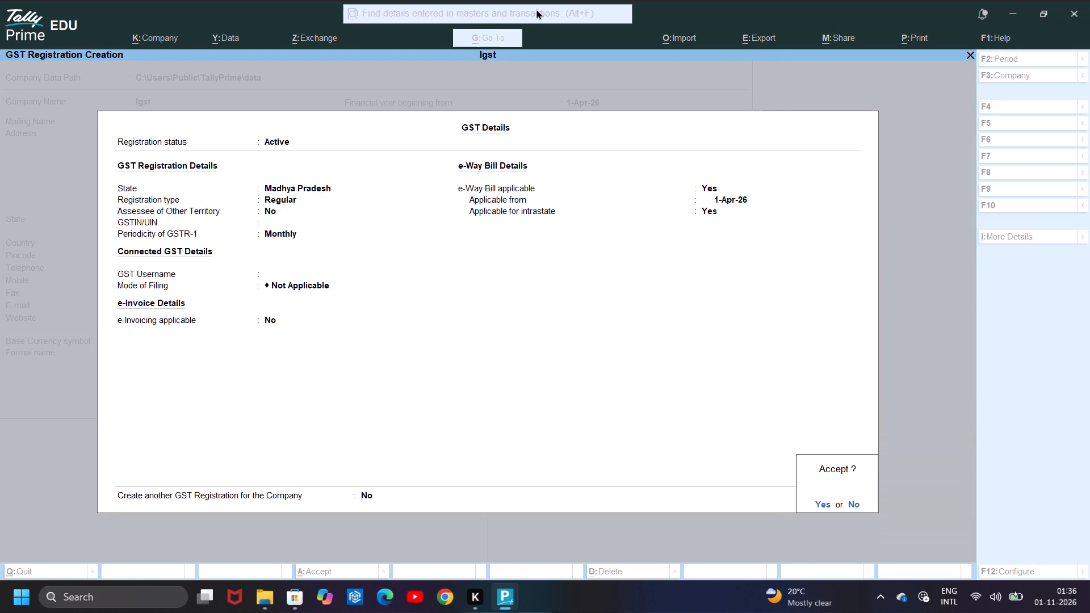
pyautogui.press('Return')
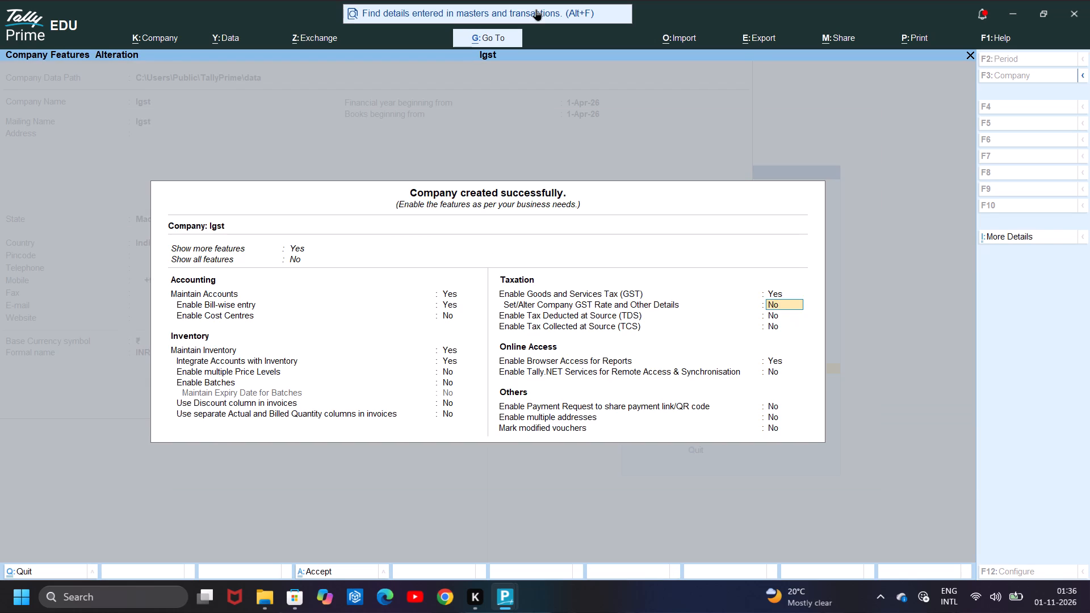
# Set Set/Alter Company GST Rate and Other Details to Yes for the Igst company.
pyautogui.write('yes')
pyautogui.press('Return')
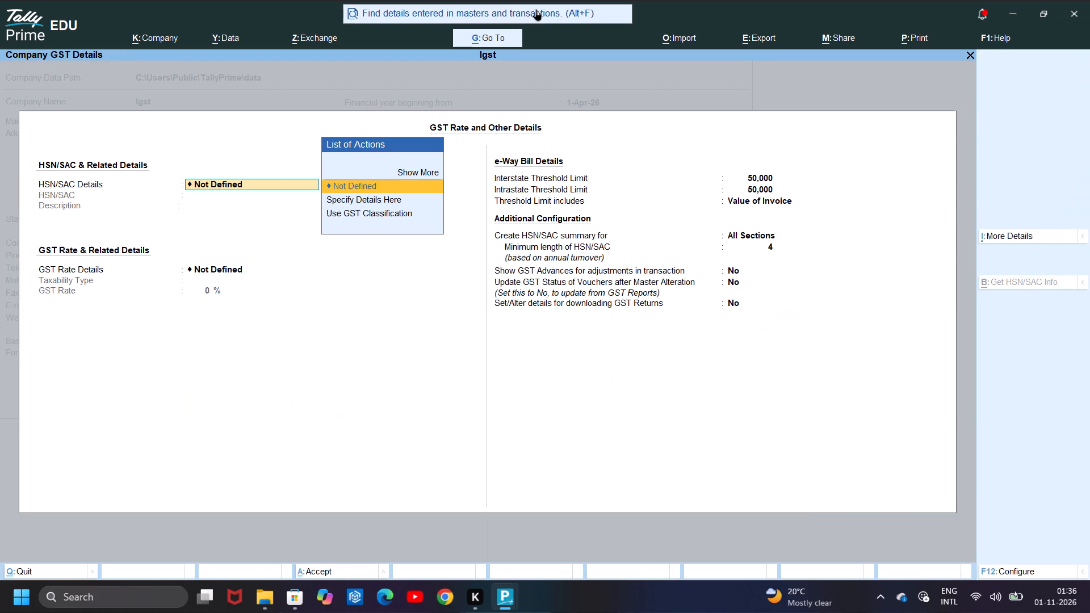
# Leave the HSN/SAC details undefined and specify the company's GST rate details as Taxable at 18%.
pyautogui.press('Return')
pyautogui.press('Down')
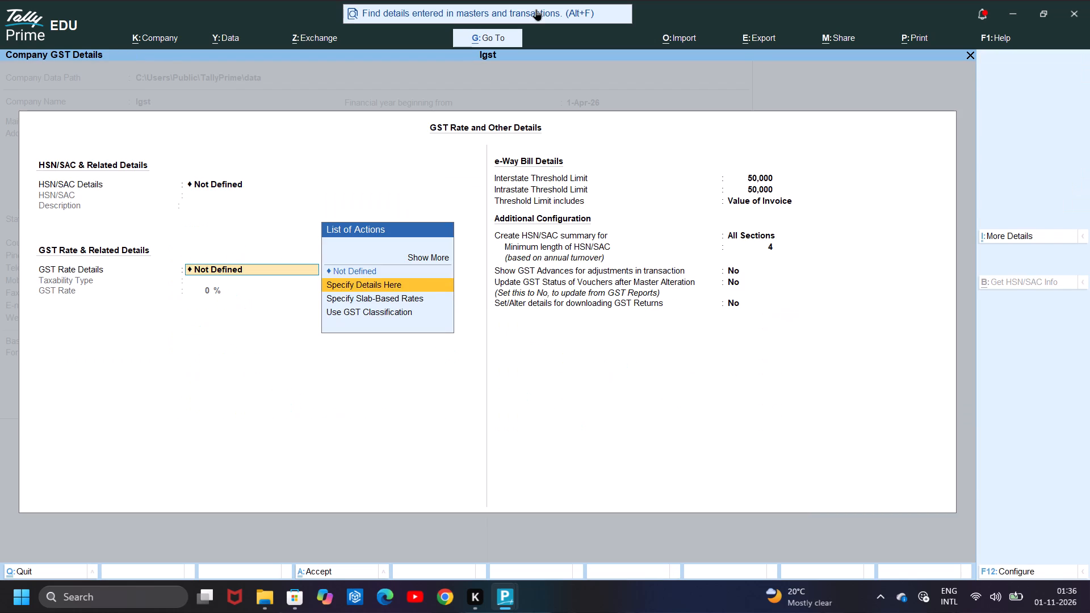
pyautogui.press('Return')
pyautogui.press('Return')
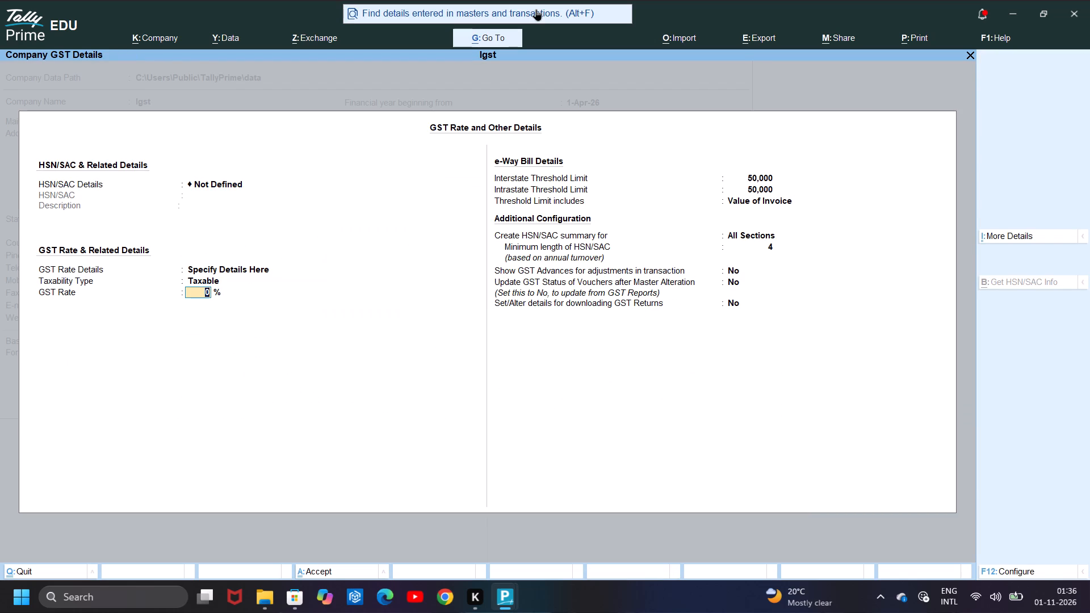
pyautogui.write('18')
# Keep the default e-Way Bill and additional configuration settings, and save the Igst company's GST details and features.
pyautogui.press('Return')
pyautogui.press('Return')
pyautogui.press('Return')
pyautogui.press('Return')
pyautogui.press('Return')
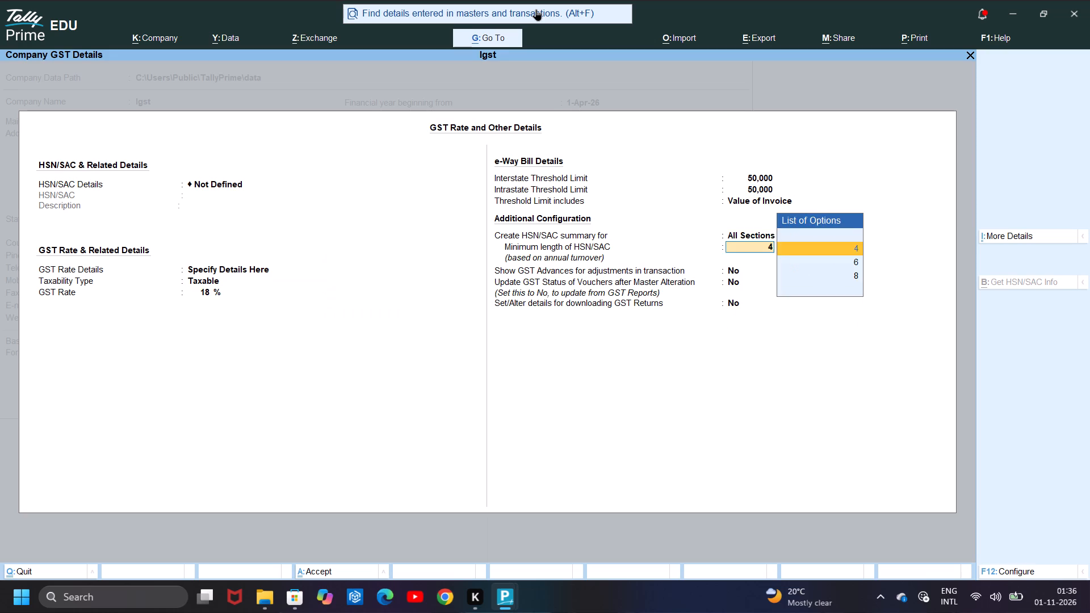
pyautogui.press('Return')
pyautogui.press('Return')
pyautogui.press('Return')
pyautogui.press('Return')
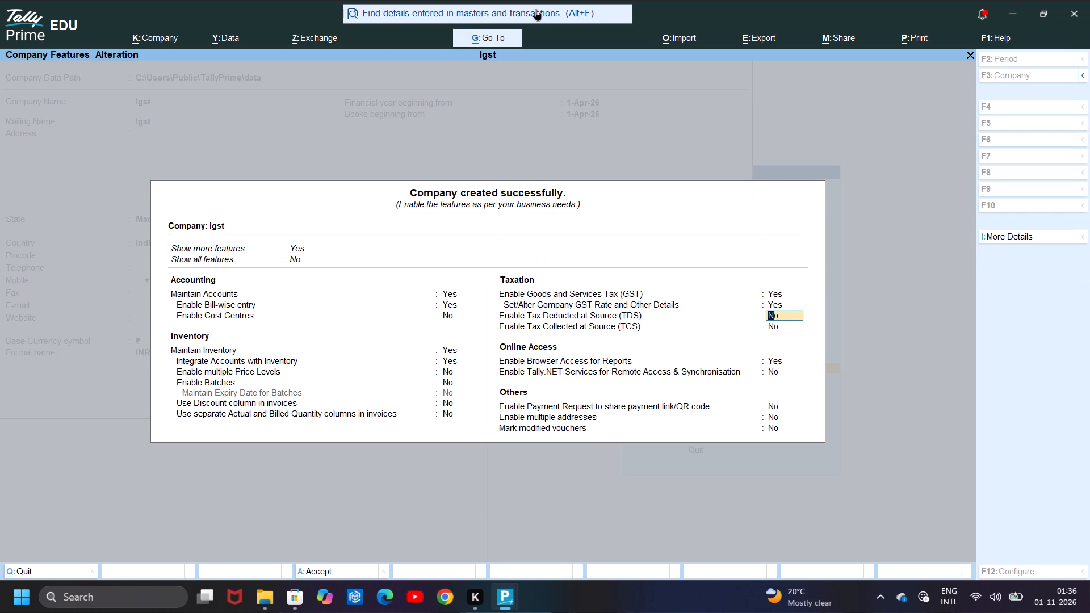
pyautogui.hotkey('ctrl', 'a')
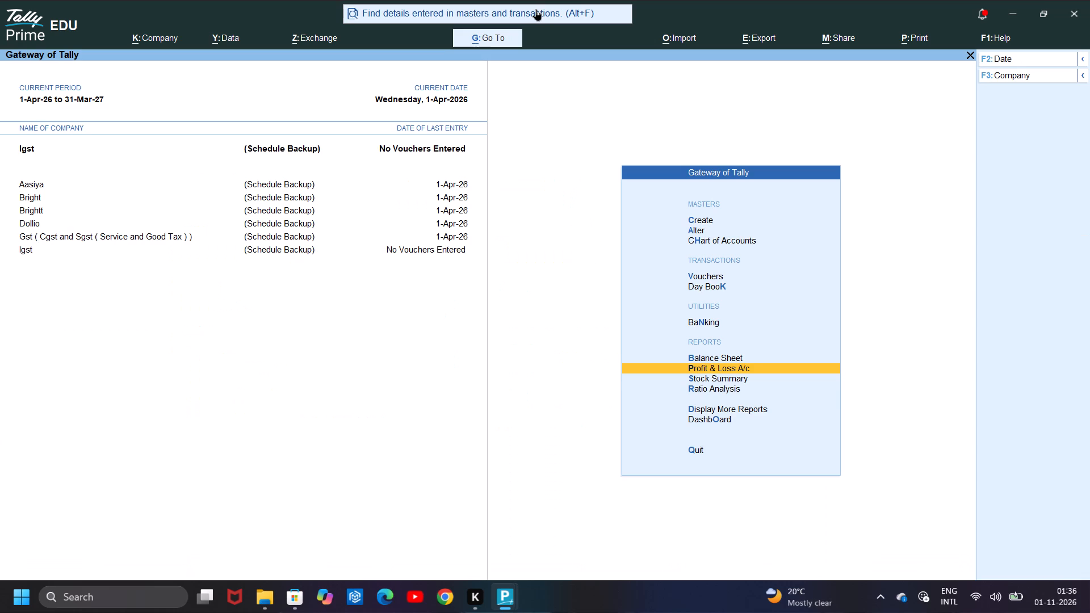
# Start a new ledger named Sales with no alias and place it under Sales Accounts.
pyautogui.press('Up')
pyautogui.press('Up')
pyautogui.press('Up')
pyautogui.press('Up')
pyautogui.press('Up')
pyautogui.press('Up')
pyautogui.press('Up')
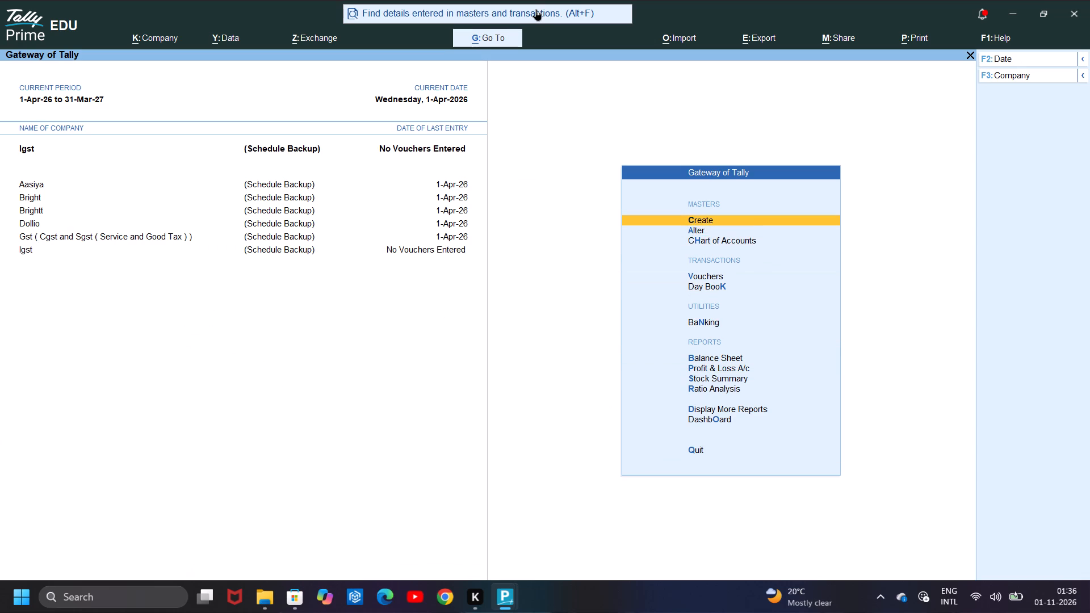
pyautogui.press('Return')
pyautogui.press('Down')
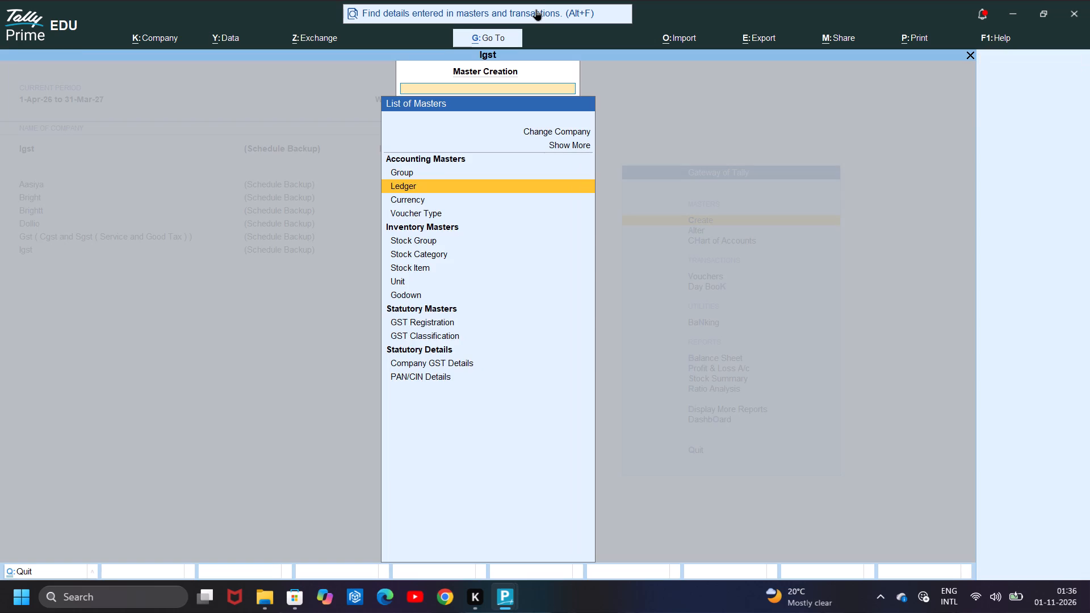
pyautogui.press('Return')
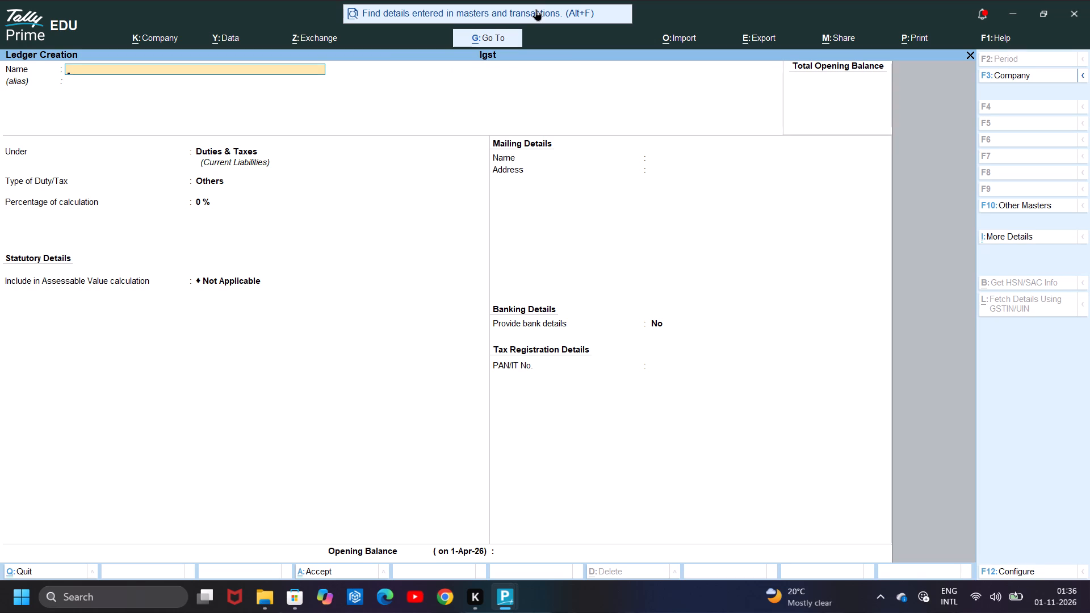
pyautogui.write('sa')
pyautogui.press('l')
pyautogui.write('es')
pyautogui.press('Return')
pyautogui.press('Return')
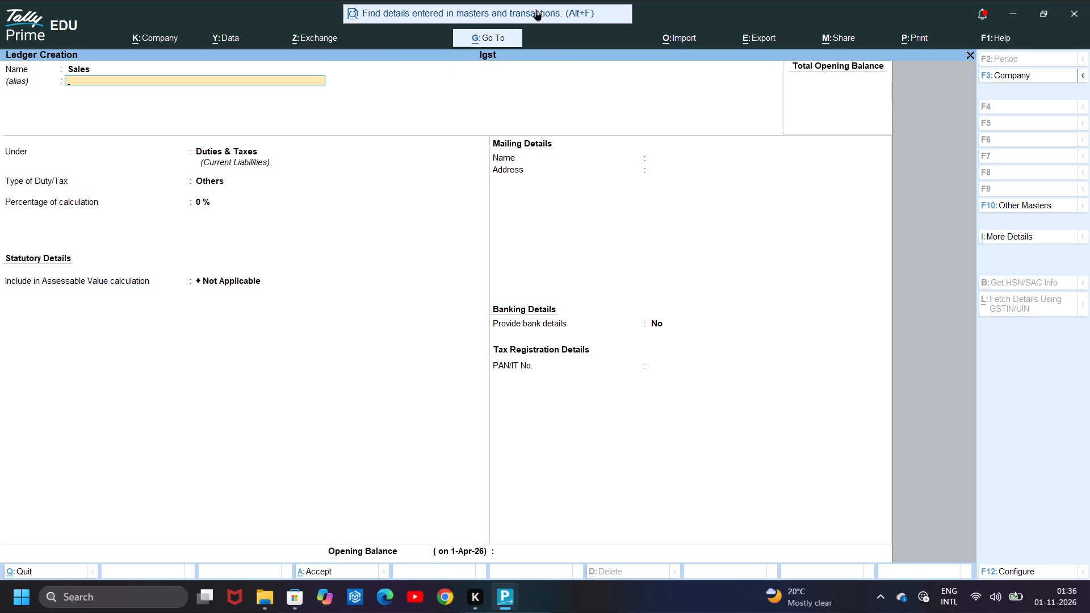
pyautogui.write('sa')
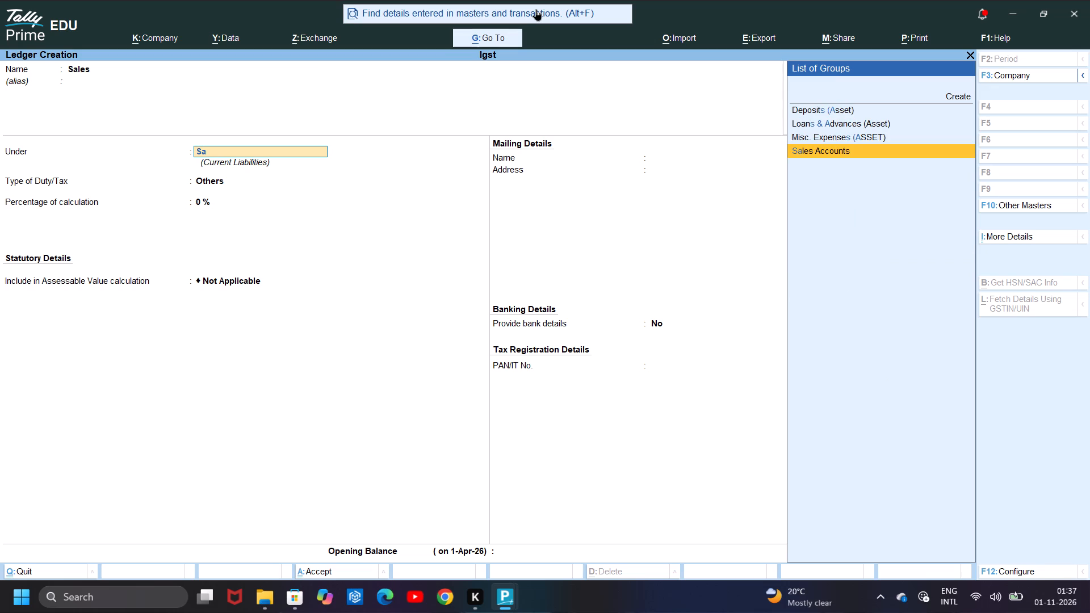
pyautogui.press('Return')
pyautogui.press('Return')
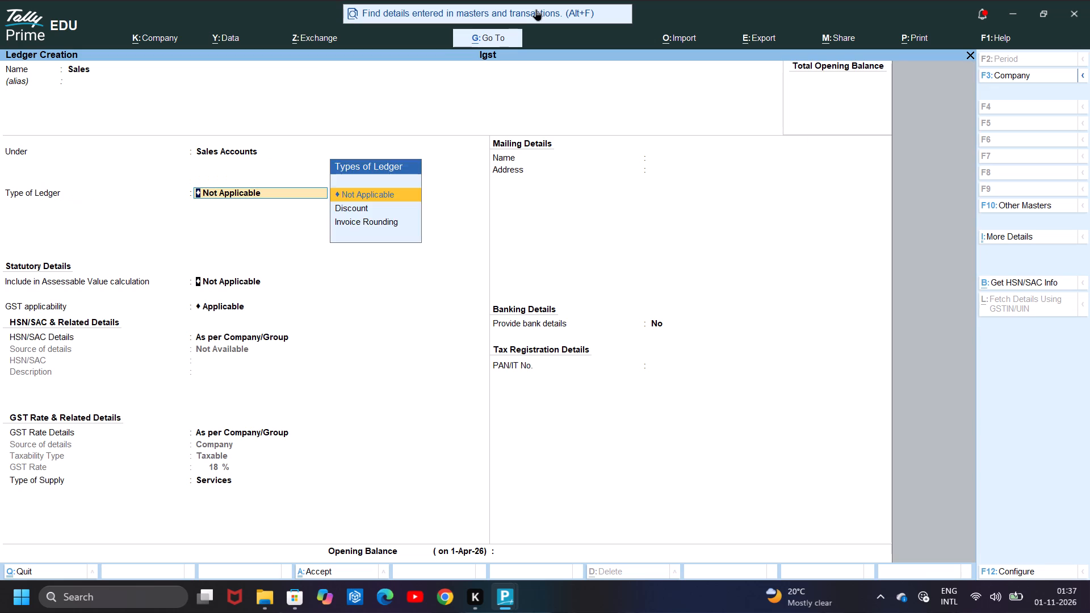
# Keep the Sales ledger's default GST details, set its type of supply to Goods, and save it.
pyautogui.press('Return')
pyautogui.press('Return')
pyautogui.press('Return')
pyautogui.press('Return')
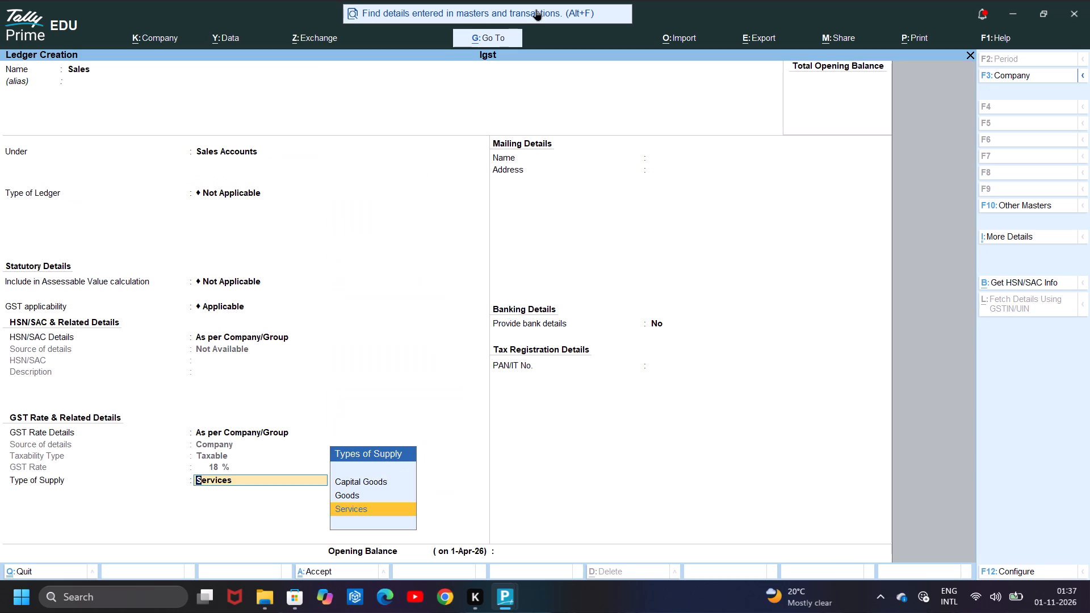
pyautogui.press('Up')
pyautogui.press('Return')
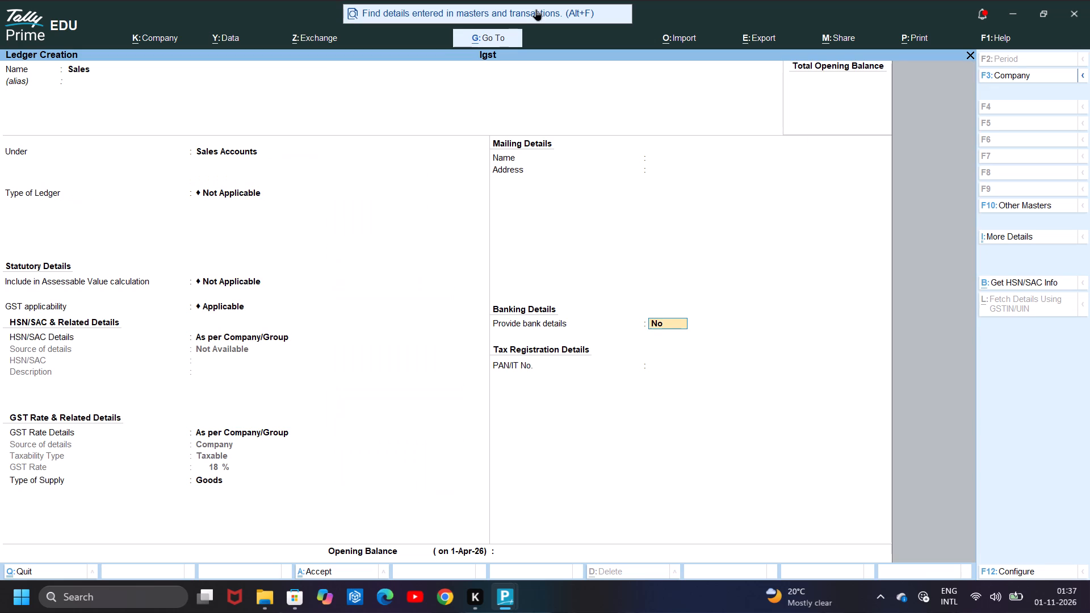
pyautogui.hotkey('ctrl', 'a')
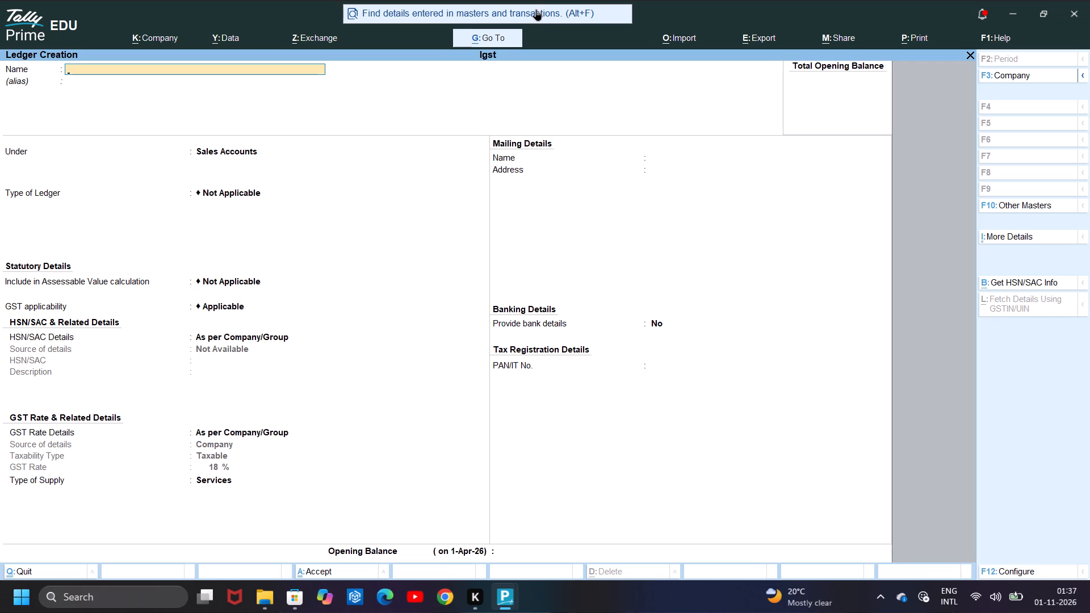
# Name the next ledger Purchase, leave its alias blank, and place it under Purchase Accounts.
pyautogui.write('pur')
pyautogui.write('chase')
pyautogui.press('Return')
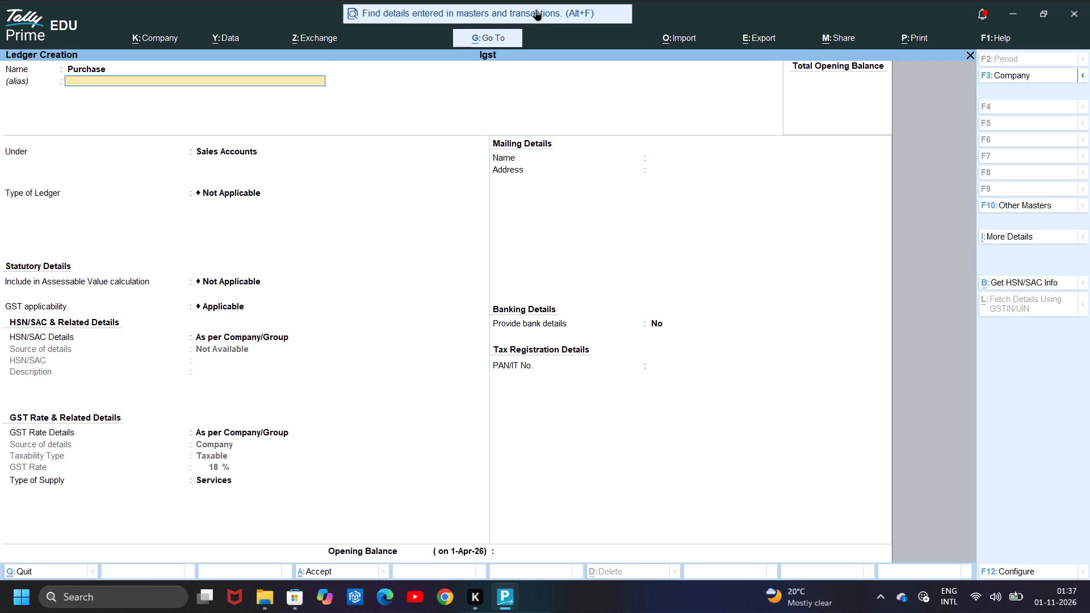
pyautogui.press('p')
pyautogui.press('BackSpace')
pyautogui.press('Return')
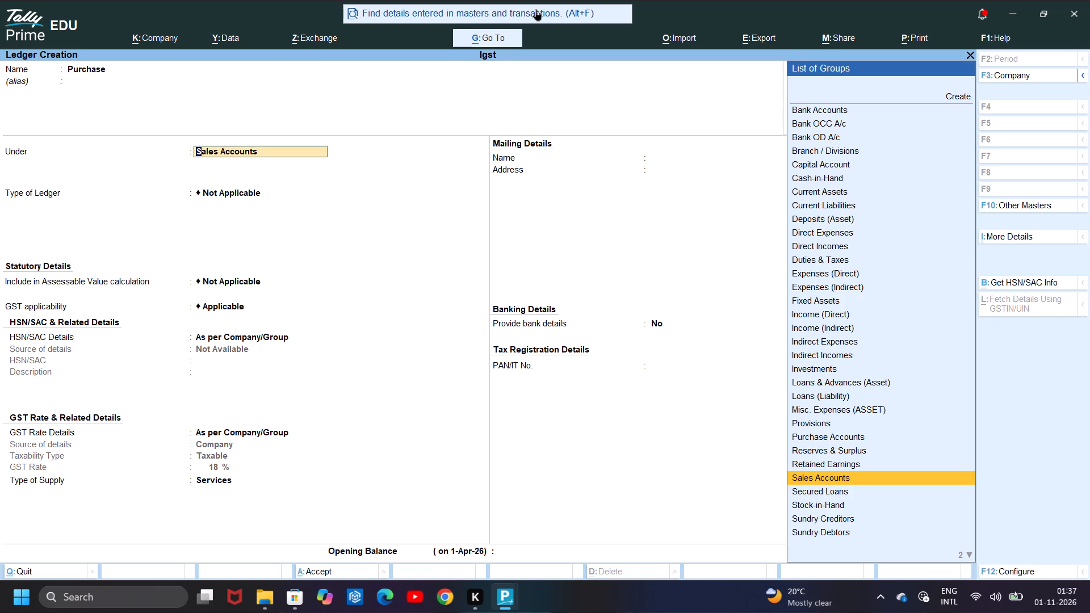
pyautogui.write('pu')
pyautogui.press('r')
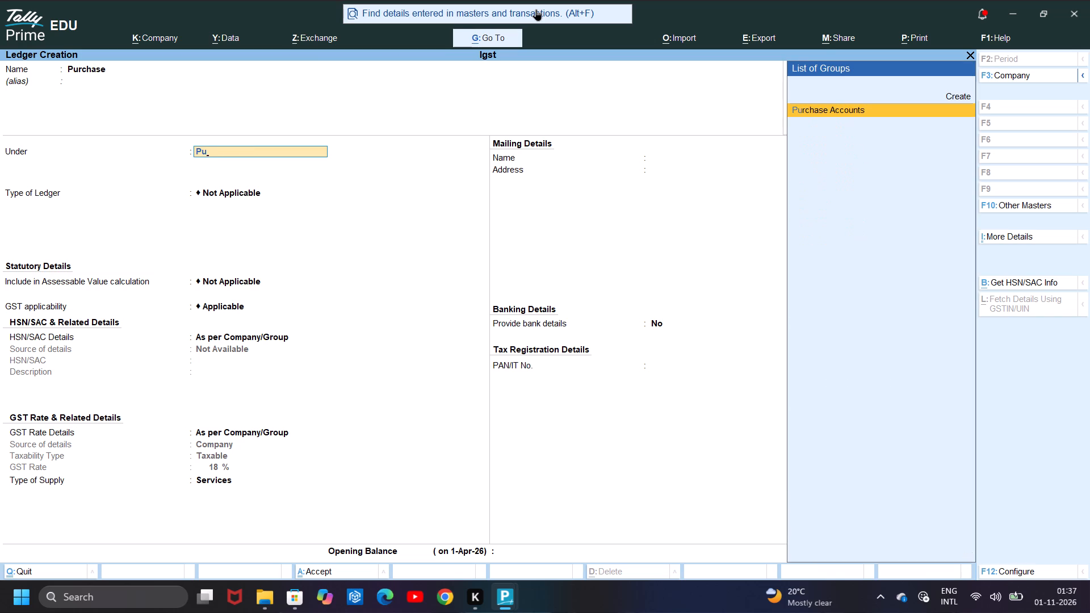
pyautogui.press('Return')
# Keep the Purchase ledger's default GST details, set its type of supply to Goods, and save it.
pyautogui.press('Return')
pyautogui.press('Return')
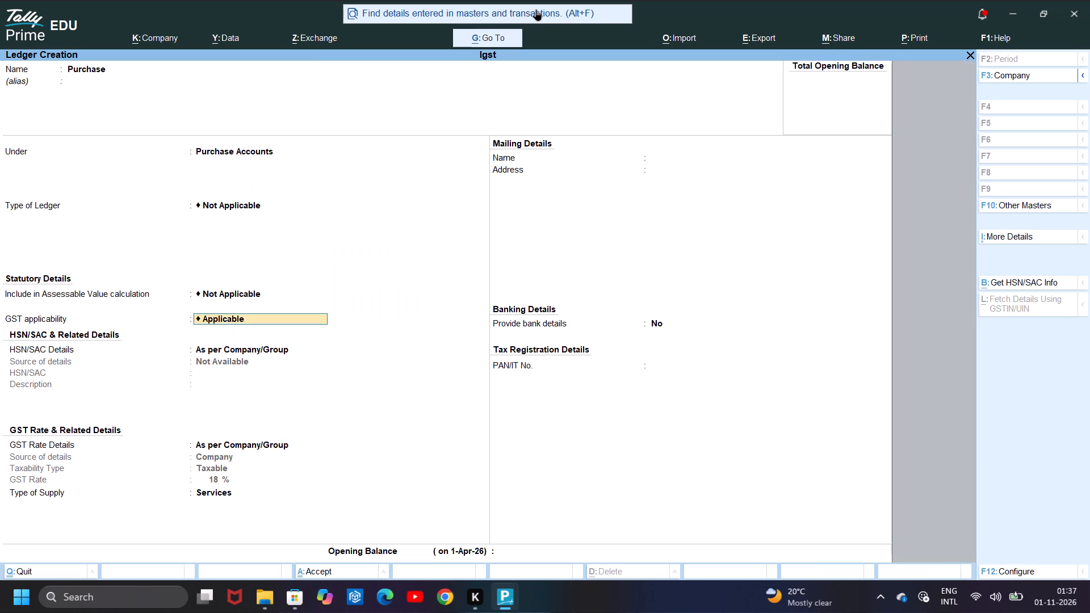
pyautogui.press('Return')
pyautogui.press('Return')
pyautogui.press('Return')
pyautogui.press('Up')
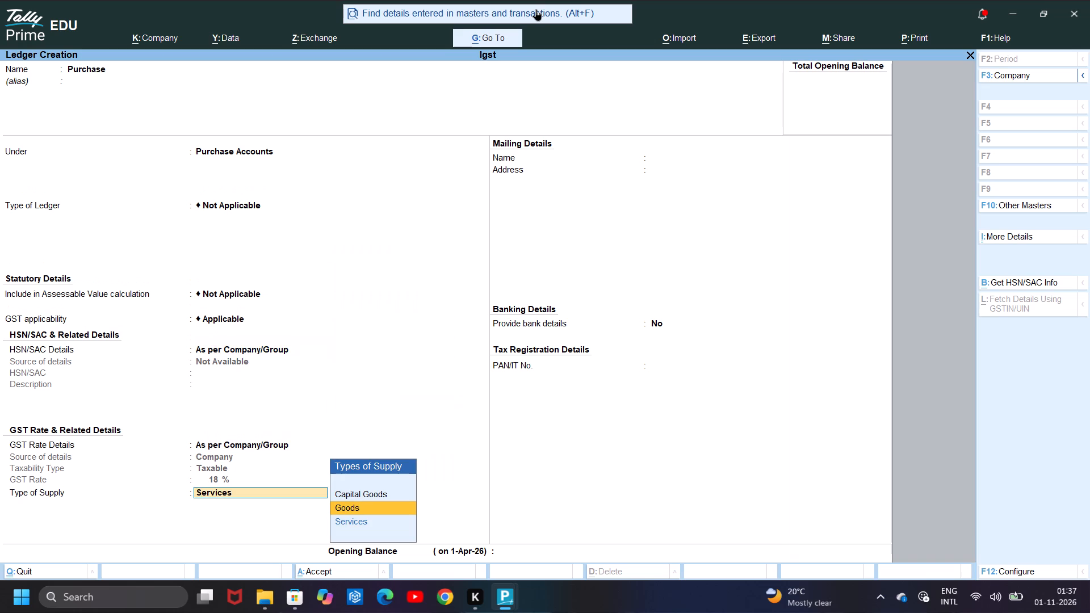
pyautogui.press('Return')
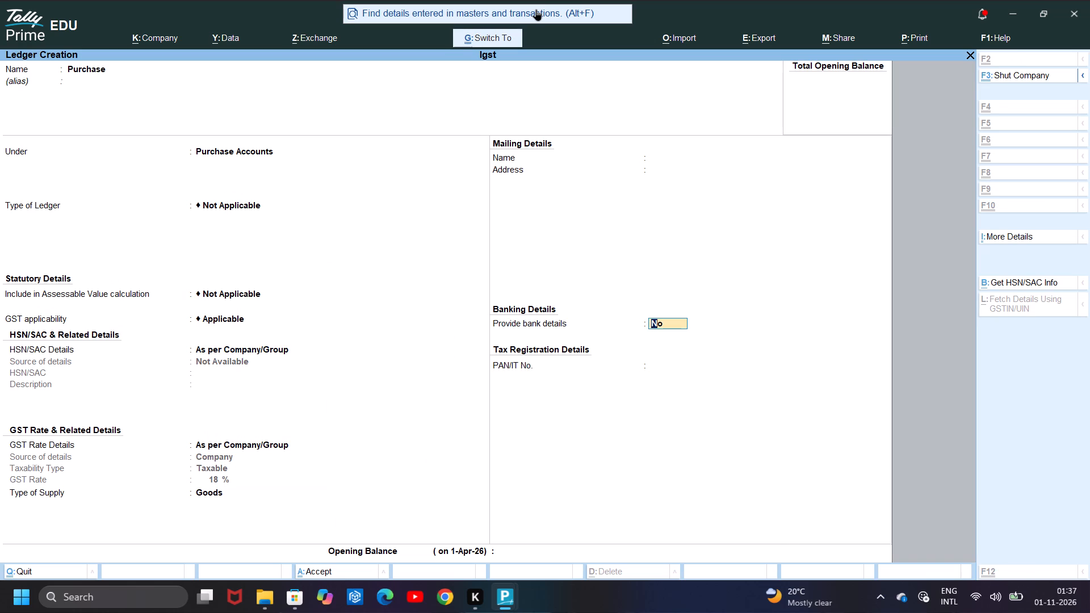
pyautogui.hotkey('ctrl', 'a')
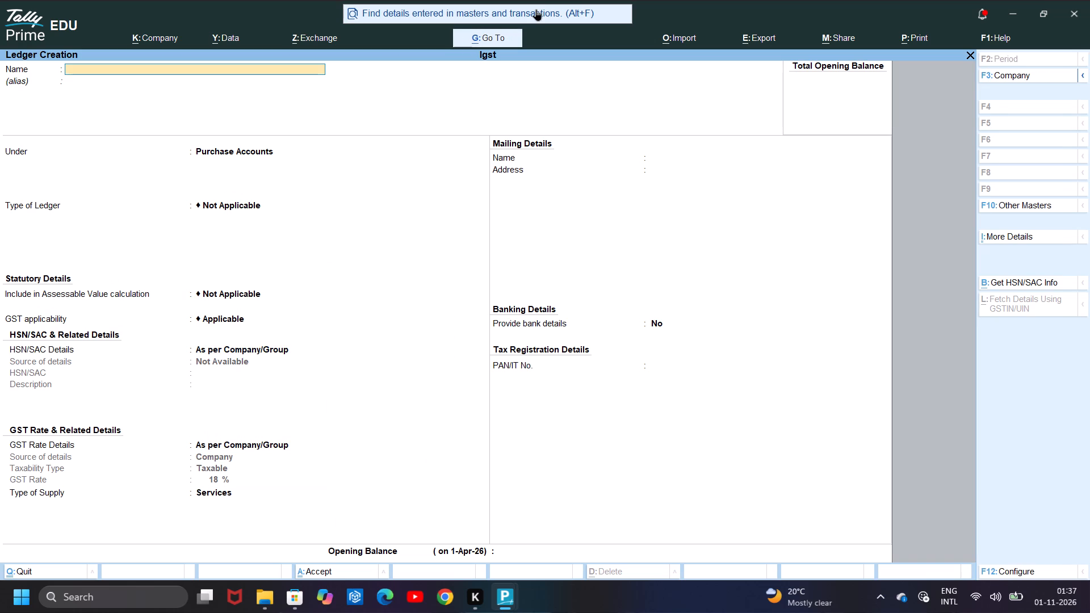
# Name the next ledger Igst, leave its alias blank, and place it under Duties & Taxes.
pyautogui.write('igs')
pyautogui.press('t')
pyautogui.press('Return')
pyautogui.press('Return')
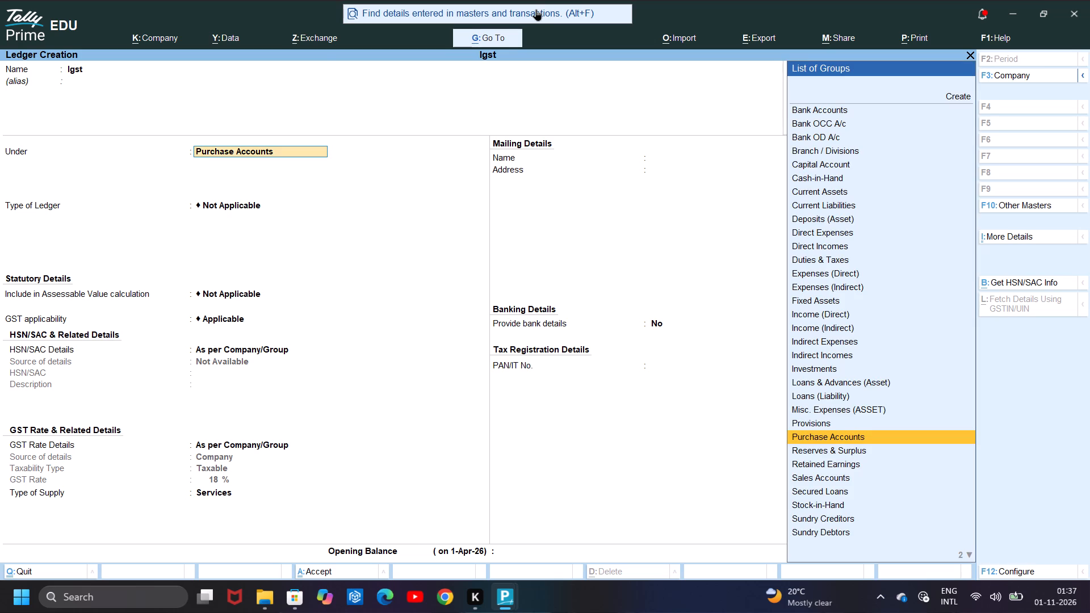
pyautogui.press('d')
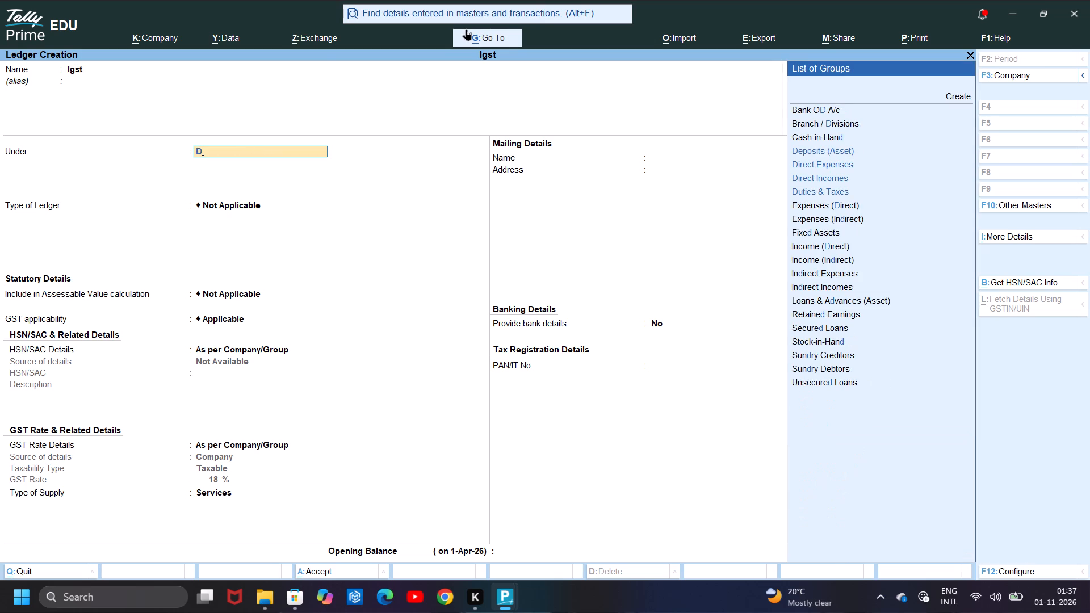
pyautogui.press('u')
pyautogui.press('Return')
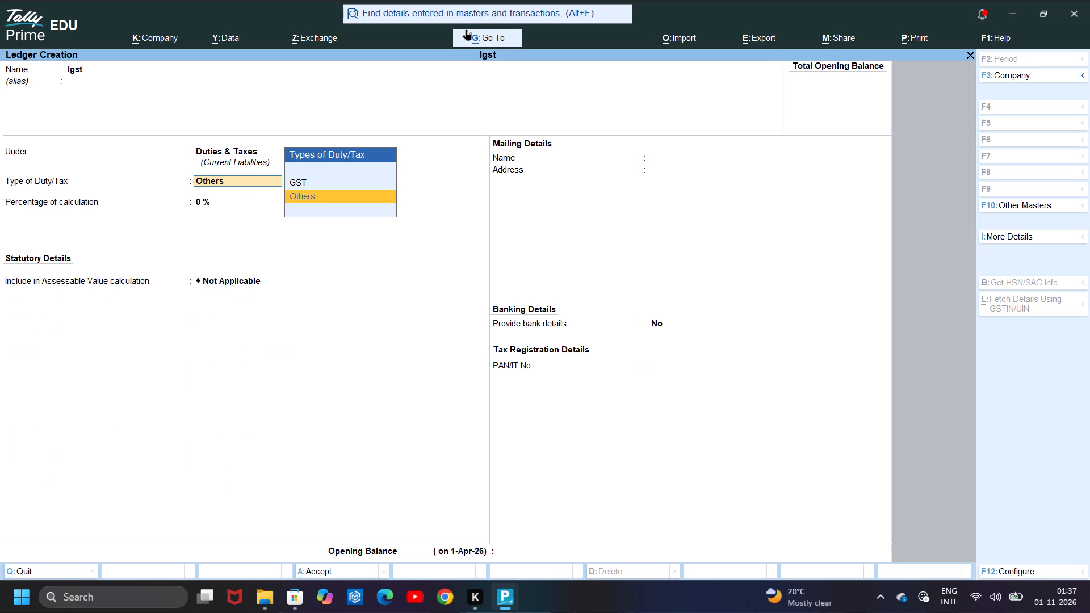
# Set the Igst ledger's duty type to GST and tax type to IGST, save it, and leave ledger creation.
pyautogui.press('Up')
pyautogui.press('Return')
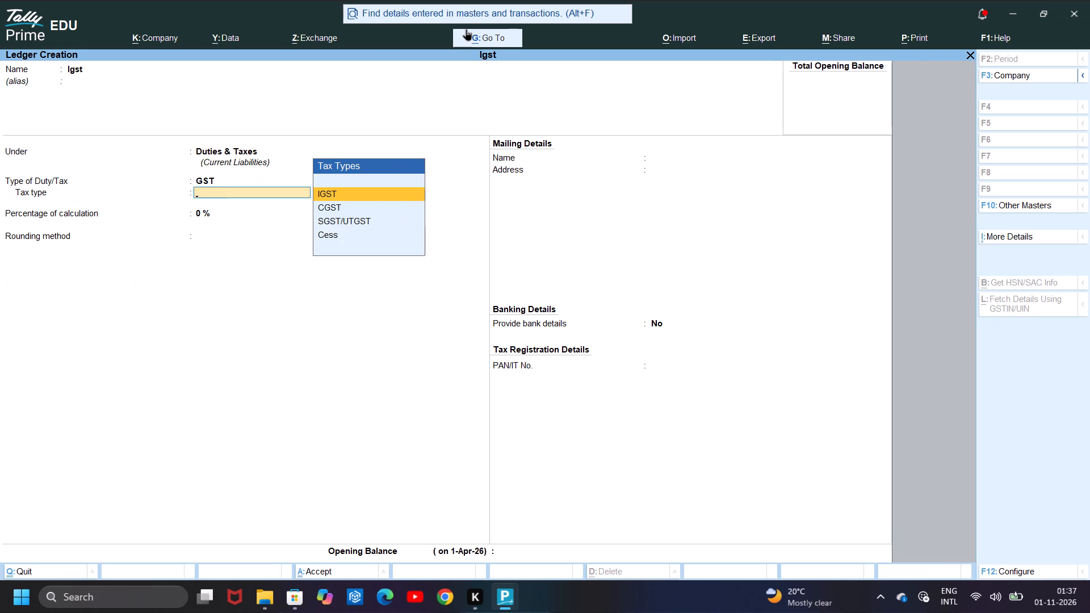
pyautogui.press('Down')
pyautogui.press('Down')
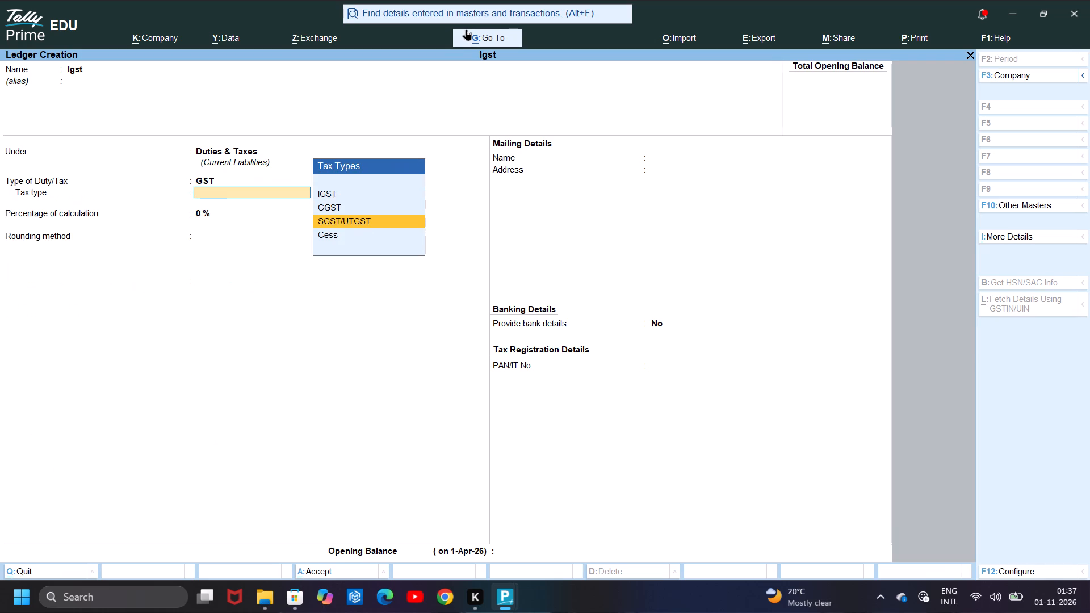
pyautogui.press('Up')
pyautogui.press('Up')
pyautogui.press('Return')
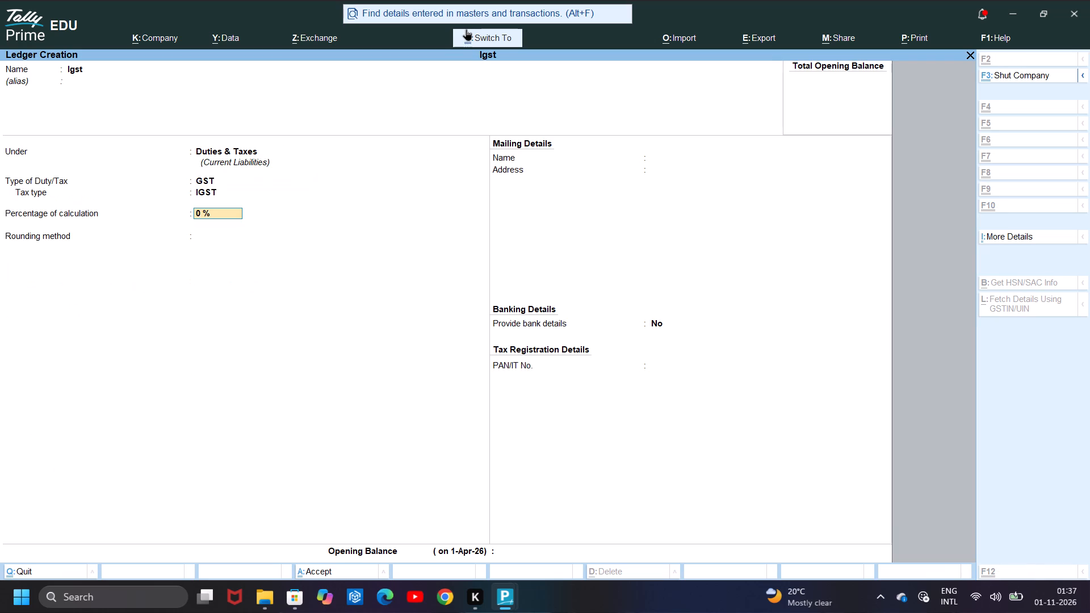
pyautogui.hotkey('ctrl', 'a')
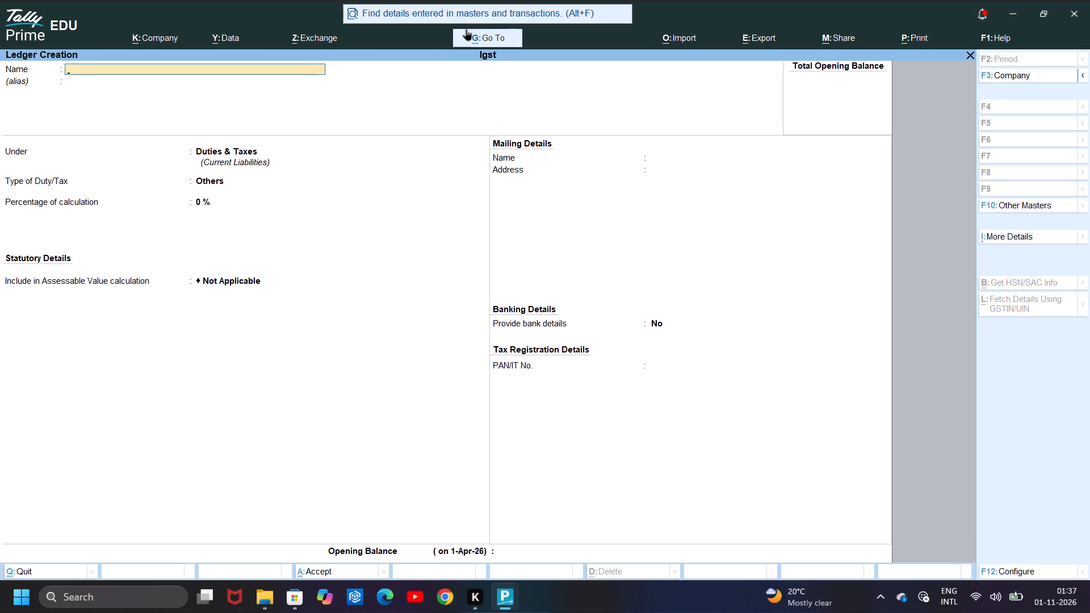
pyautogui.press('Escape')
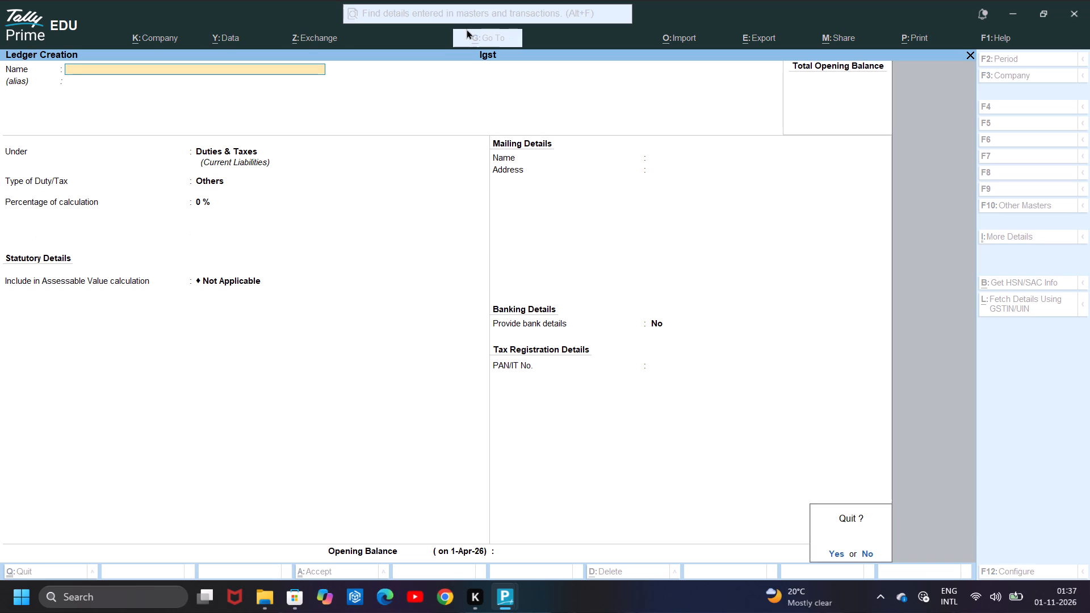
pyautogui.press('Return')
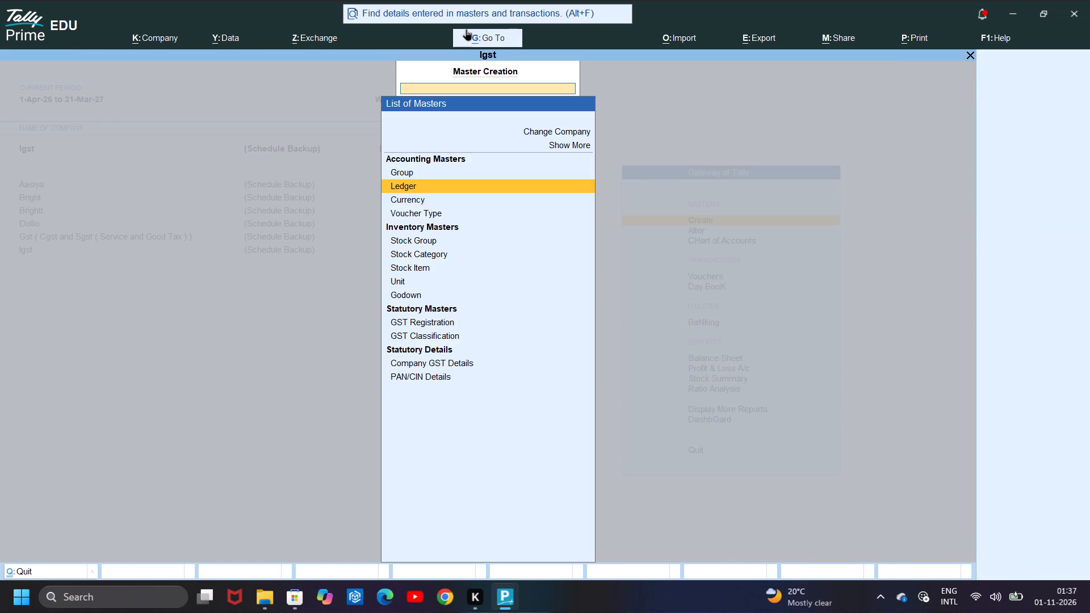
# Leave master creation and open a new Purchase voucher in the Igst company.
pyautogui.press('Escape')
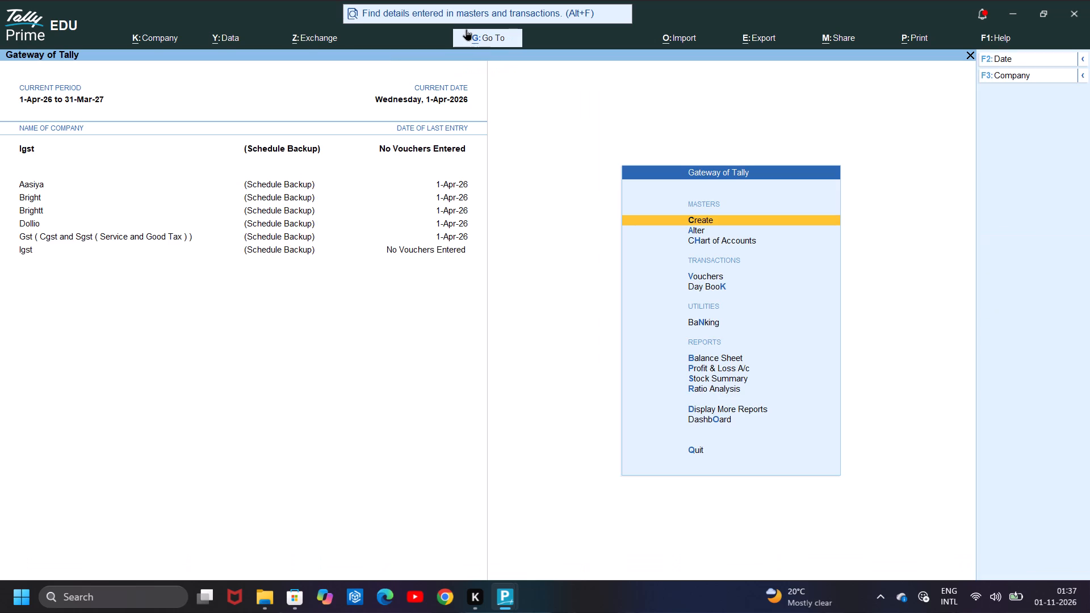
pyautogui.press('Down')
pyautogui.press('Down')
pyautogui.press('Down')
pyautogui.press('Down')
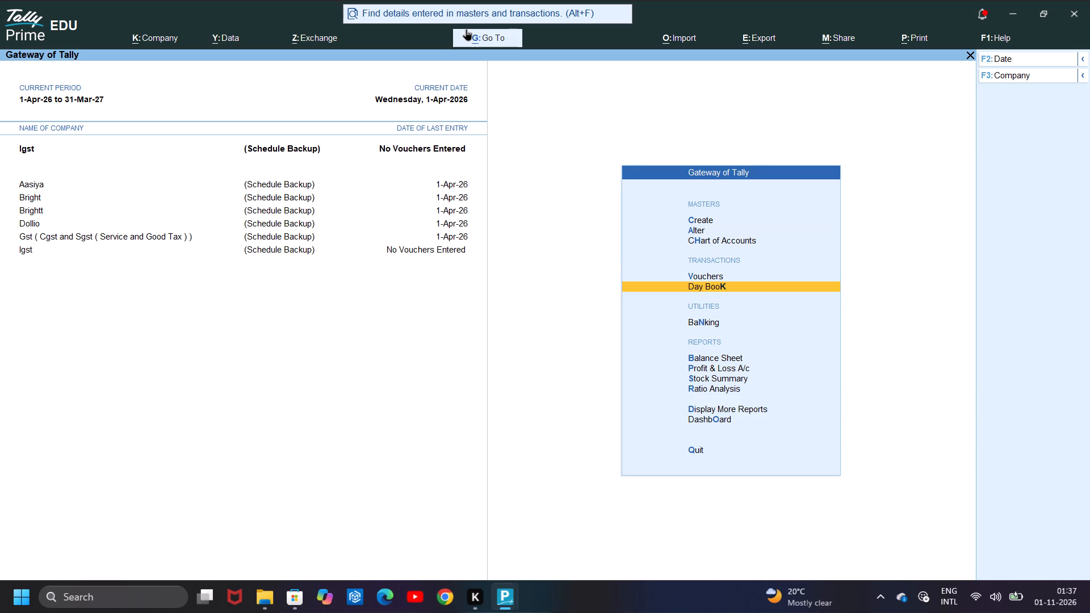
pyautogui.press('Up')
pyautogui.press('Return')
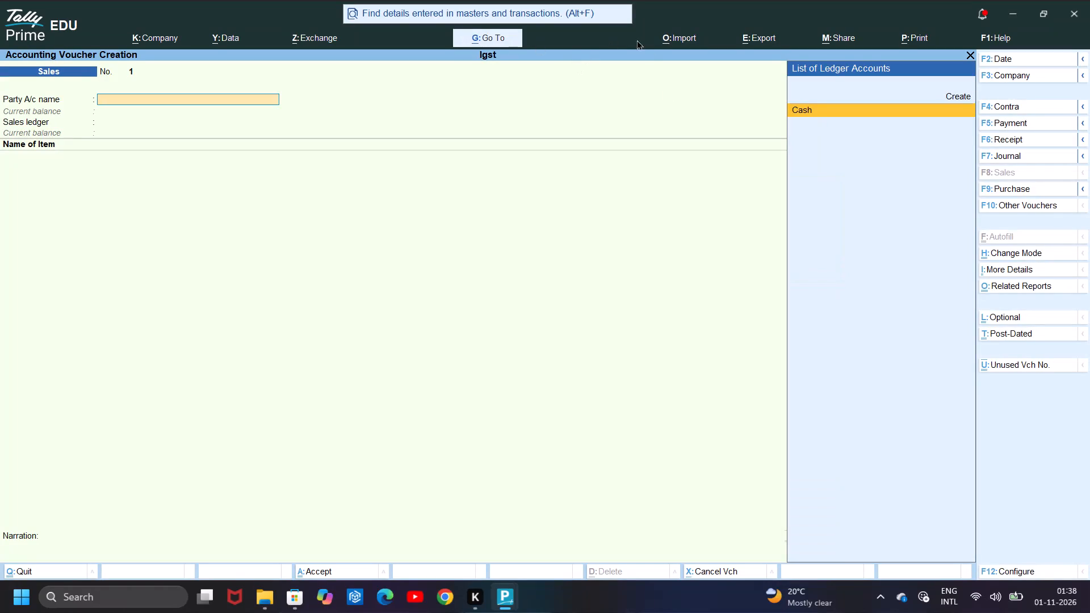
pyautogui.click(1019, 191)
# Leave the supplier invoice number and date blank, choose Cash as the party account, and leave the receipt details empty.
pyautogui.press('Return')
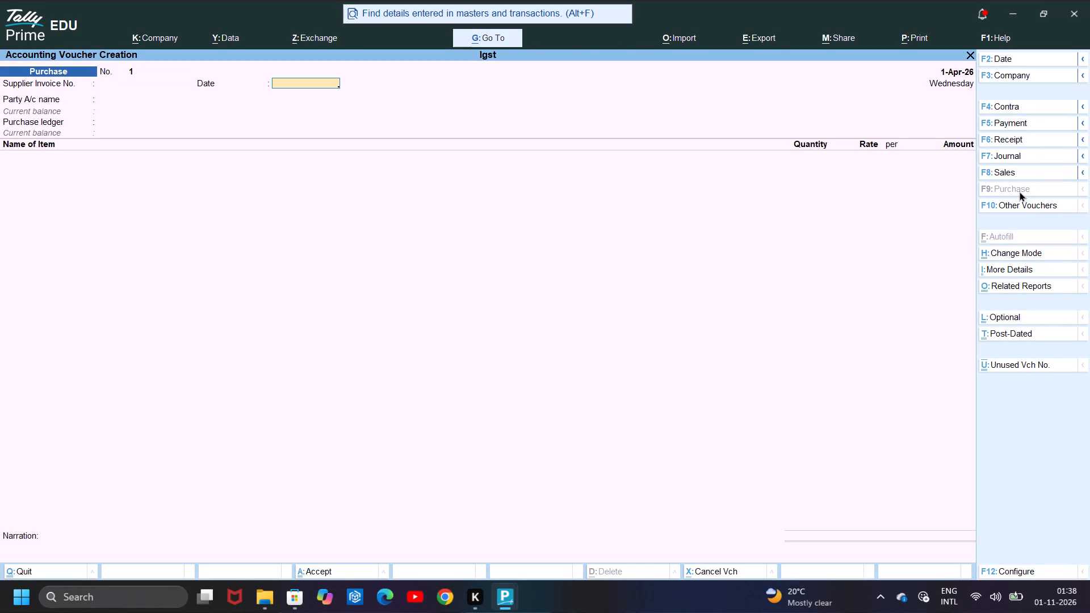
pyautogui.press('Return')
pyautogui.press('Return')
pyautogui.press('Return')
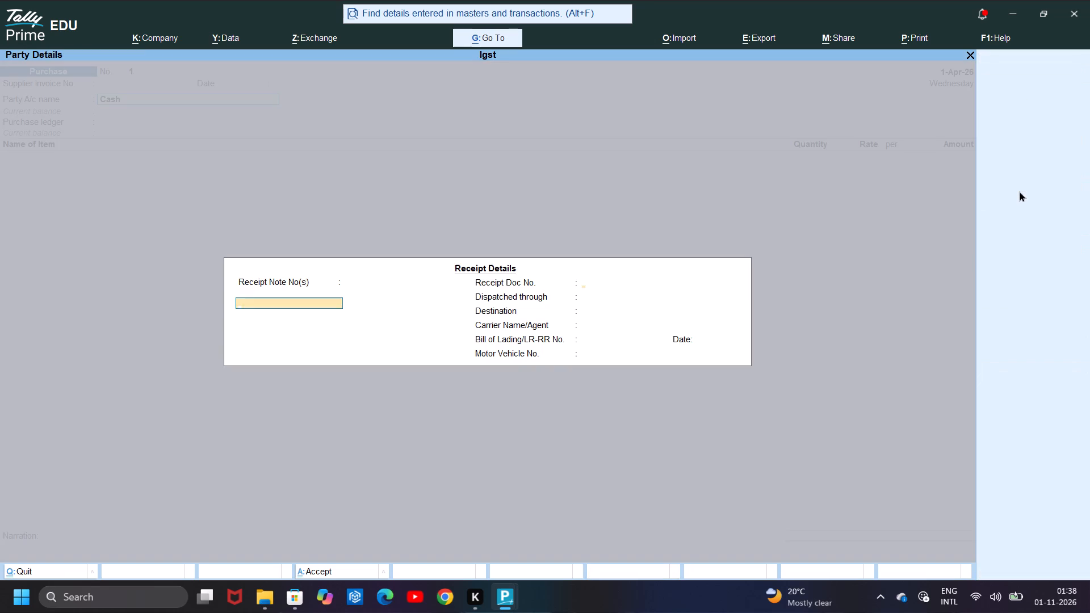
pyautogui.press('Return')
pyautogui.press('Return')
pyautogui.press('Return')
pyautogui.press('Return')
pyautogui.press('Return')
pyautogui.press('Return')
pyautogui.press('Return')
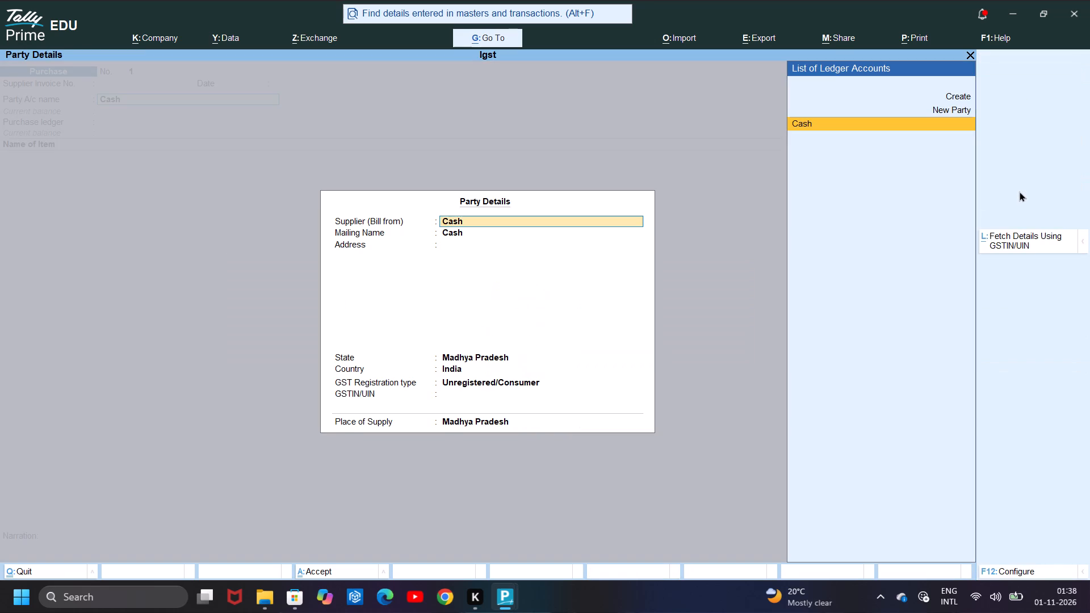
# Keep Cash as supplier and mailing name, and set the party's GST registration type to Regular.
pyautogui.press('Return')
pyautogui.press('Return')
pyautogui.press('Return')
pyautogui.press('Return')
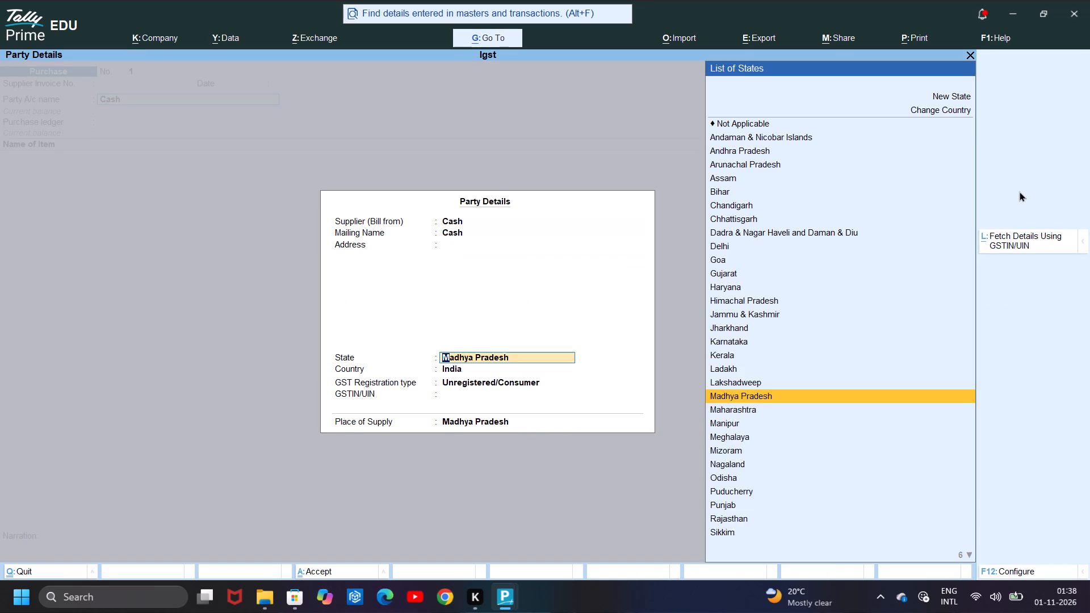
pyautogui.press('Up')
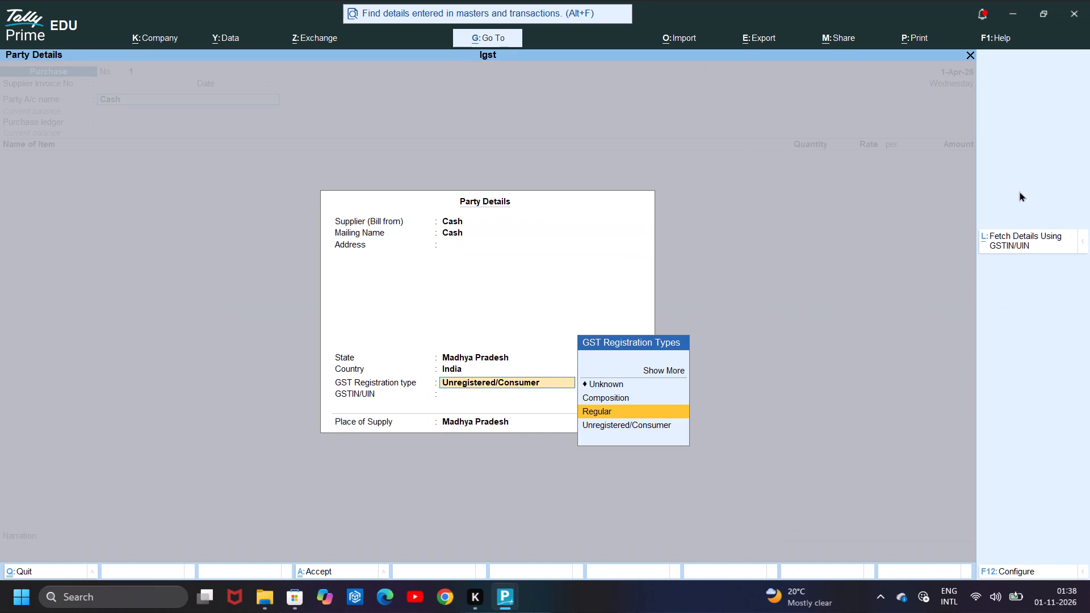
pyautogui.press('Return')
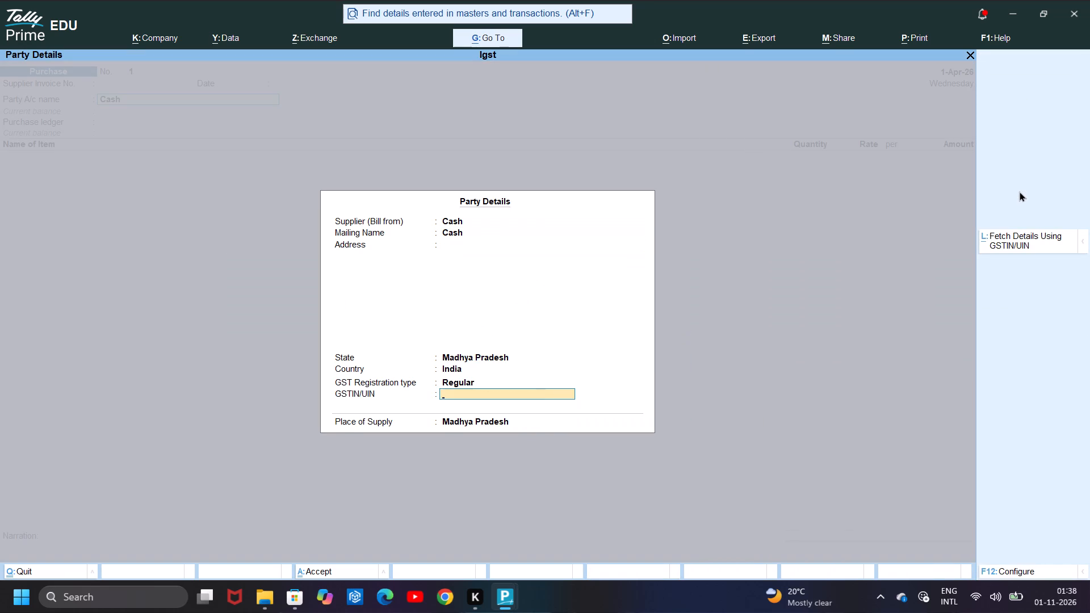
# Go back to the party's state, set it to Delhi, keep the Regular registration and blank GSTIN, and accept the party details.
pyautogui.press('BackSpace')
pyautogui.press('BackSpace')
pyautogui.press('BackSpace')
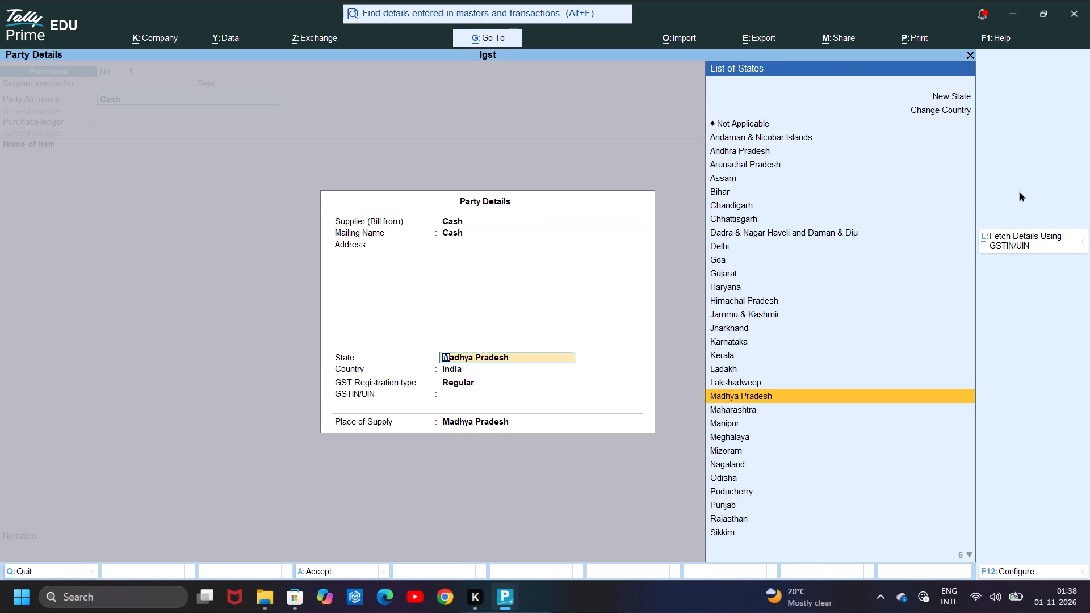
pyautogui.press('Up')
pyautogui.press('Up')
pyautogui.press('Up')
pyautogui.press('Up')
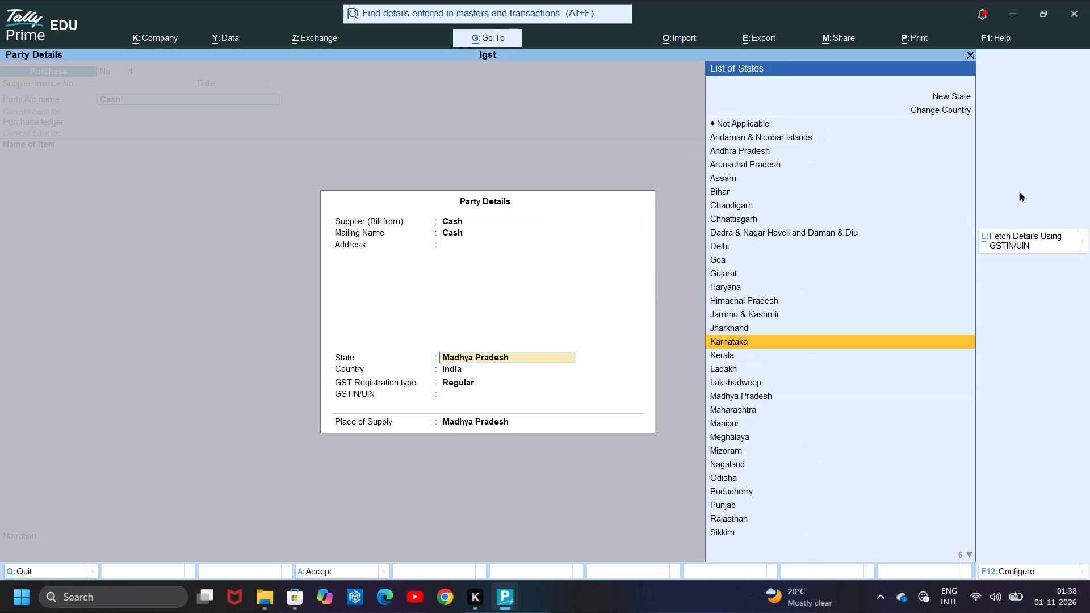
pyautogui.press('Up')
pyautogui.press('Up')
pyautogui.press('Up')
pyautogui.press('Up')
pyautogui.press('Up')
pyautogui.press('Up')
pyautogui.press('Up')
pyautogui.press('Up')
pyautogui.press('Up')
pyautogui.press('Up')
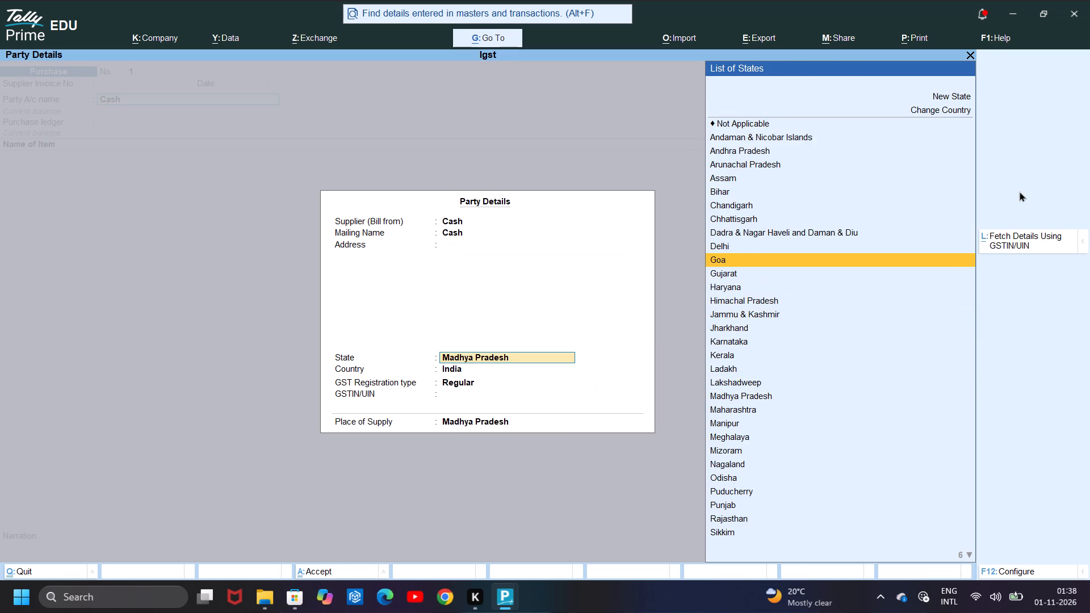
pyautogui.press('Up')
pyautogui.press('Down')
pyautogui.press('Down')
pyautogui.press('Down')
pyautogui.press('Down')
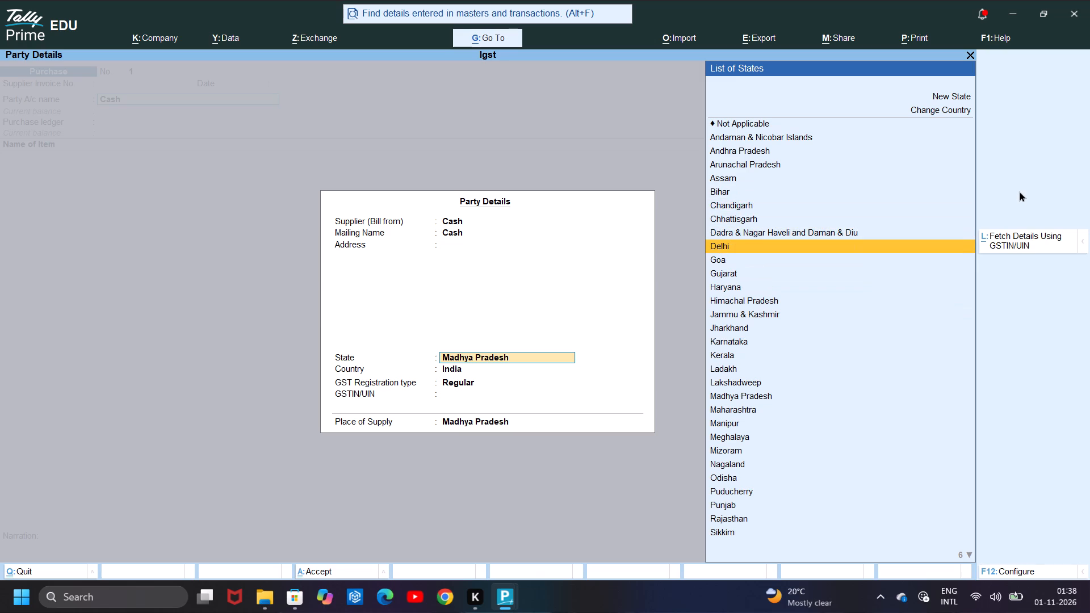
pyautogui.press('Return')
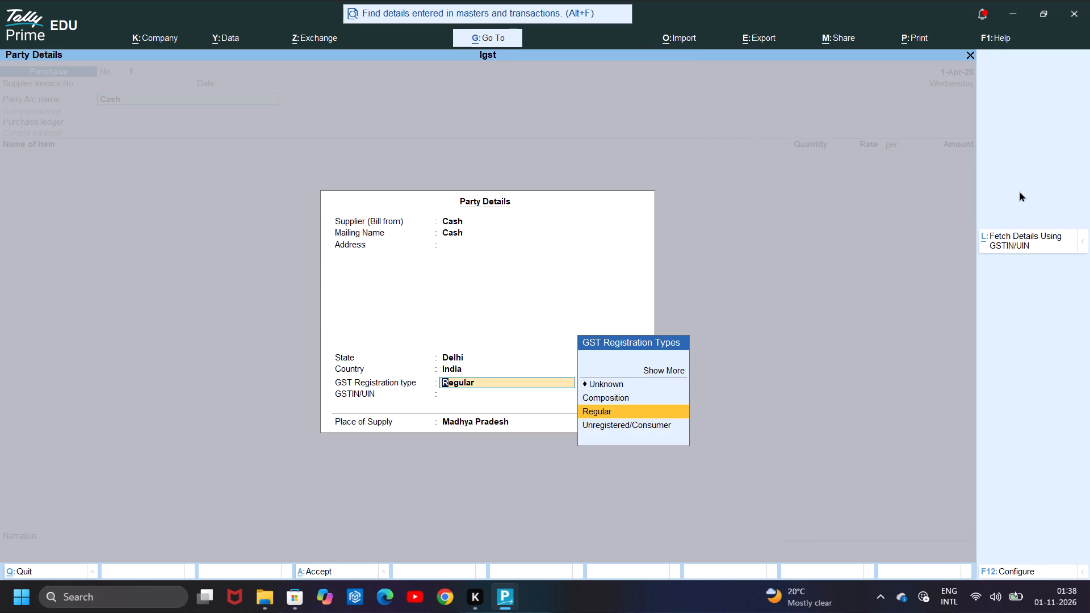
pyautogui.press('Return')
pyautogui.press('Return')
pyautogui.press('Return')
pyautogui.press('Return')
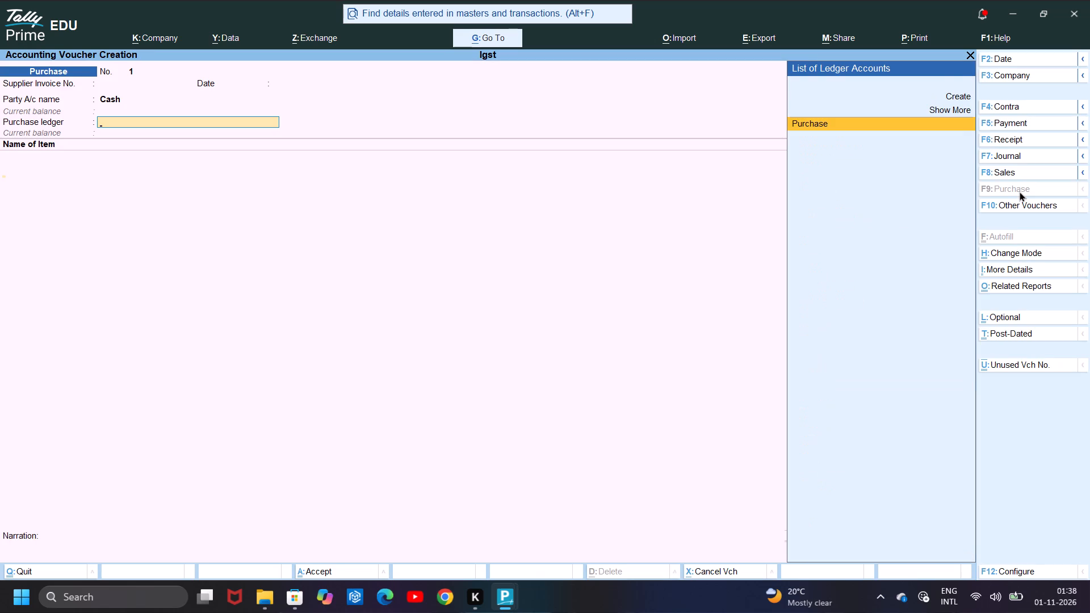
# Use the Purchase ledger and create a stock item named Mobile with no alias under Primary.
pyautogui.press('m')
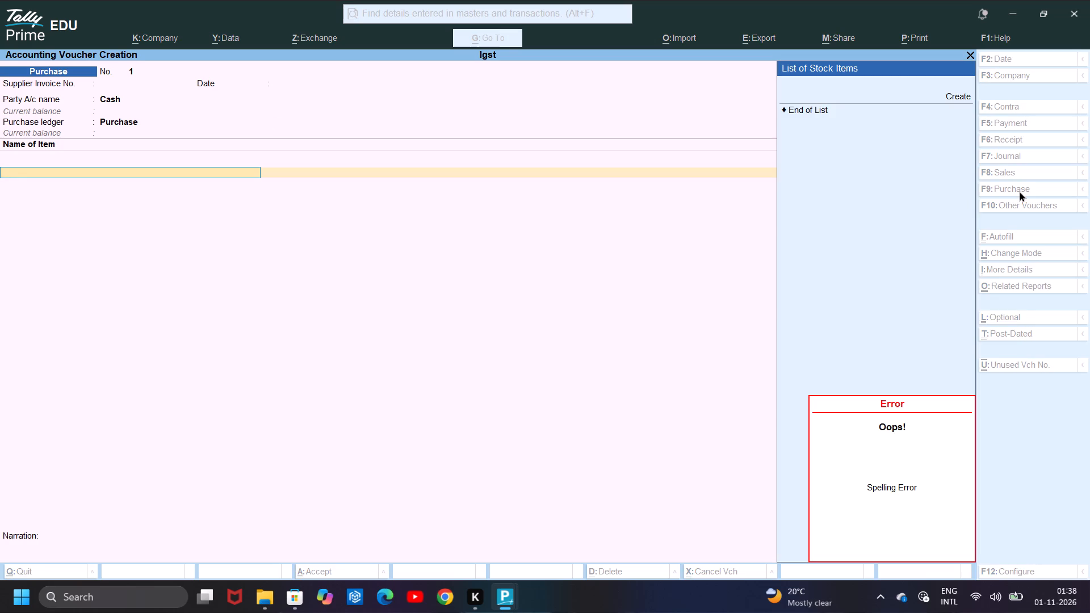
pyautogui.press('Up')
pyautogui.press('Up')
pyautogui.press('Return')
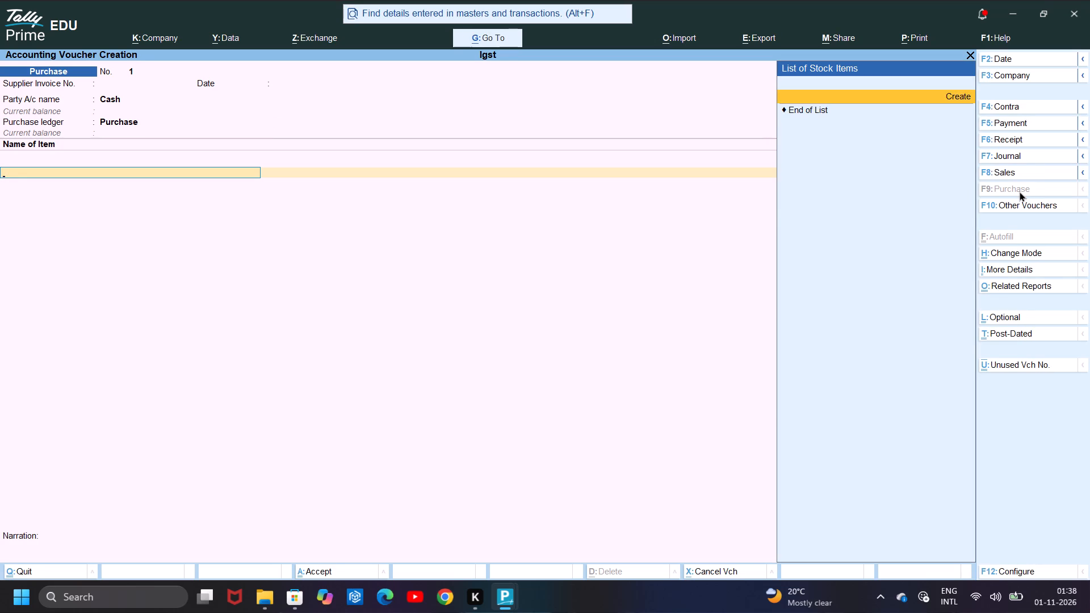
pyautogui.write('mobile')
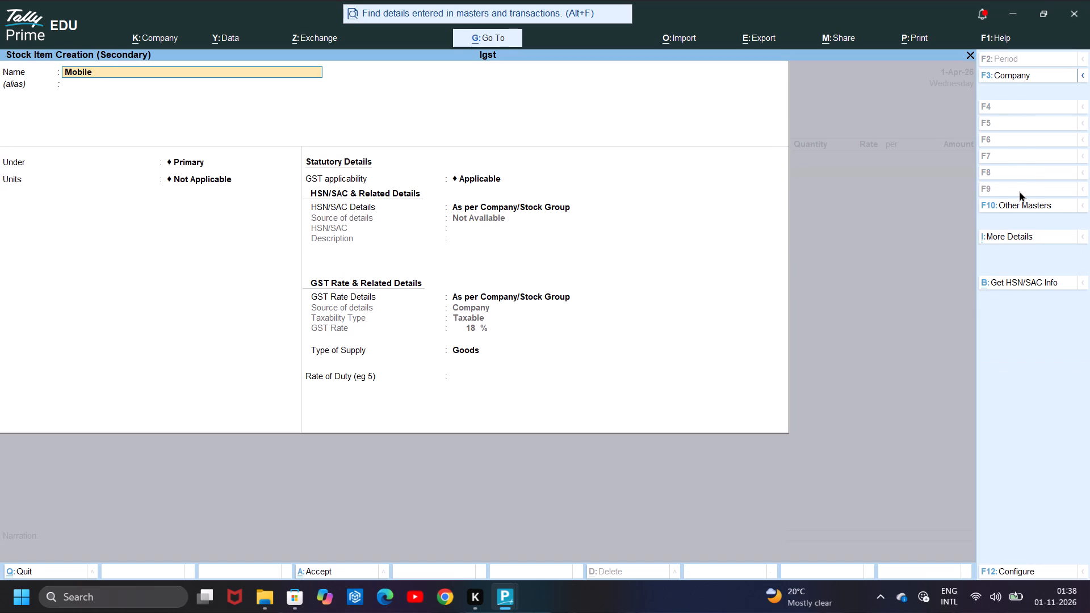
pyautogui.press('Return')
pyautogui.press('Return')
pyautogui.press('Return')
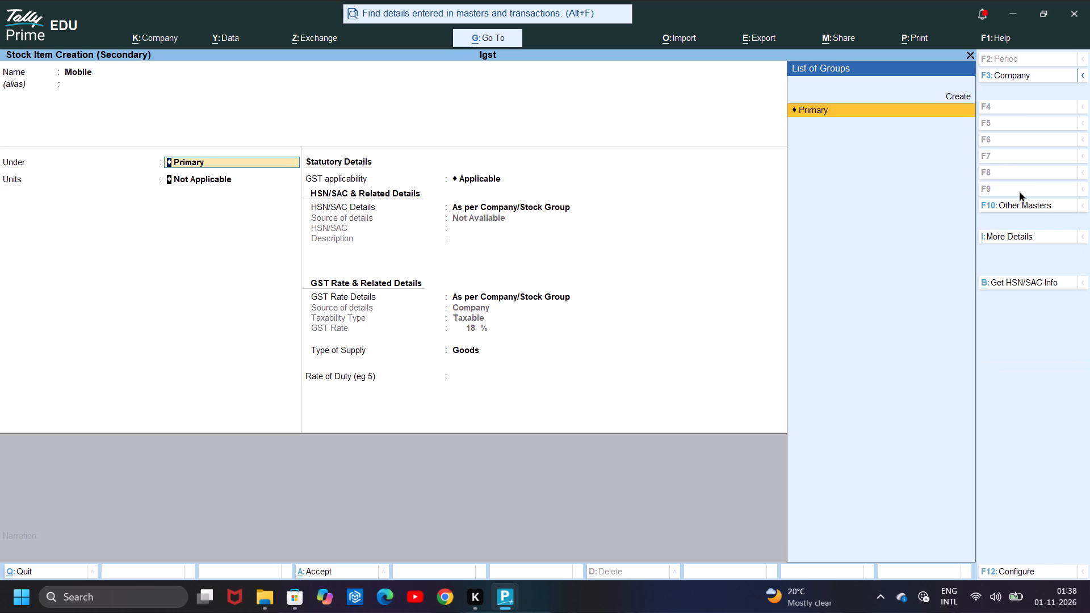
# Create a simple unit with symbol pcs and 0 decimal places for the Mobile item.
pyautogui.press('Down')
pyautogui.press('Up')
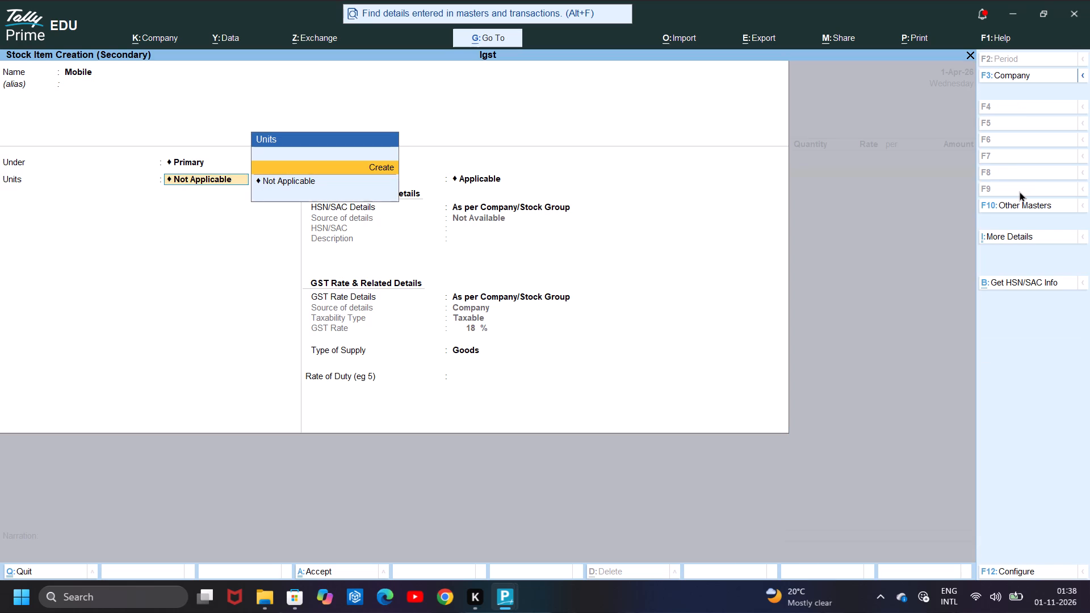
pyautogui.press('Return')
pyautogui.write('pcs')
pyautogui.press('Return')
pyautogui.press('Return')
pyautogui.press('Return')
pyautogui.press('Return')
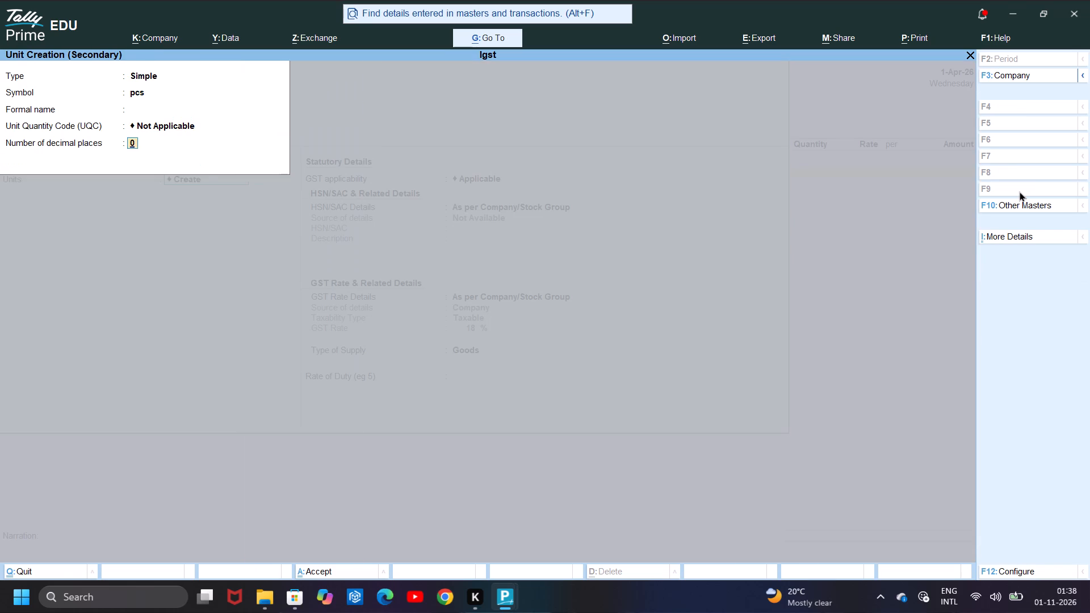
pyautogui.press('Return')
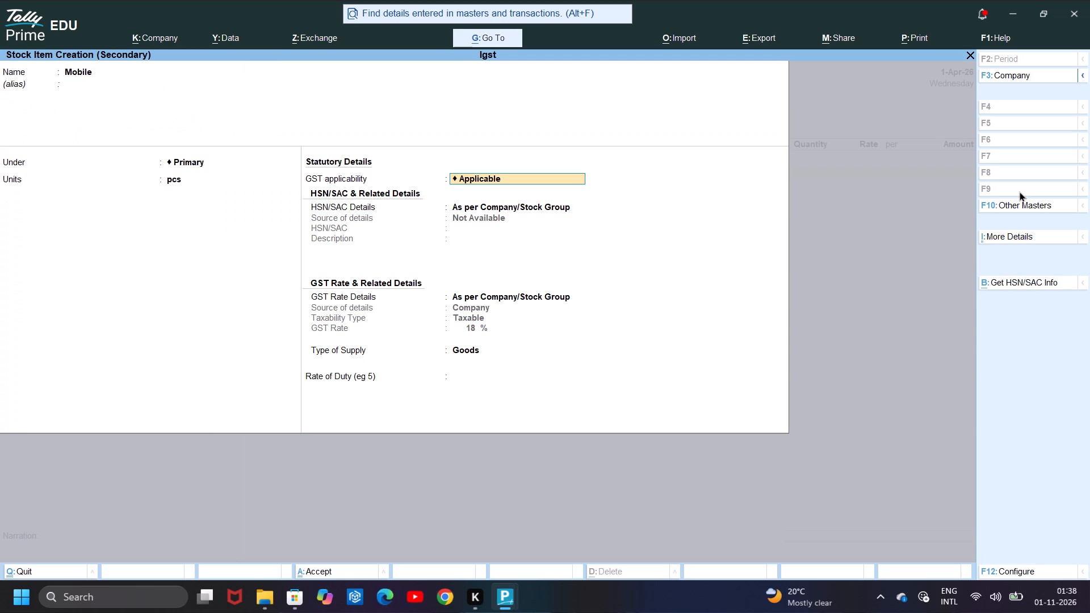
# Keep GST applicable with company-level HSN and rate details, leave the supply type as Goods, and save the Mobile item.
pyautogui.press('Return')
pyautogui.press('Return')
pyautogui.press('Return')
pyautogui.press('Return')
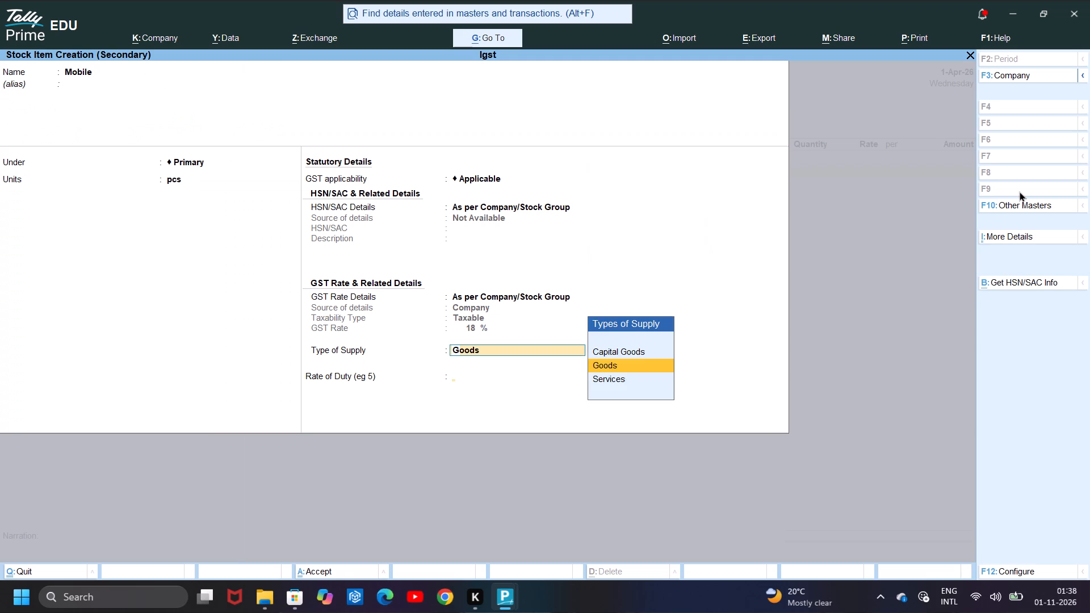
pyautogui.press('Return')
pyautogui.press('Return')
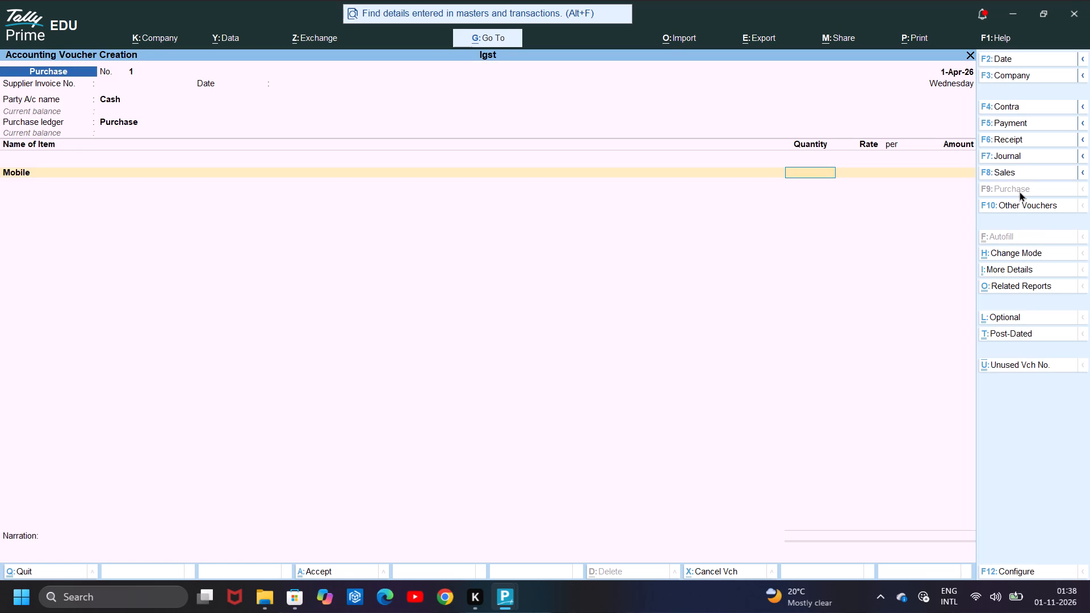
# Enter a quantity of 2 pcs at a rate of 90000 for Mobile and end the item list.
pyautogui.press('2')
pyautogui.press('Return')
pyautogui.write('90000')
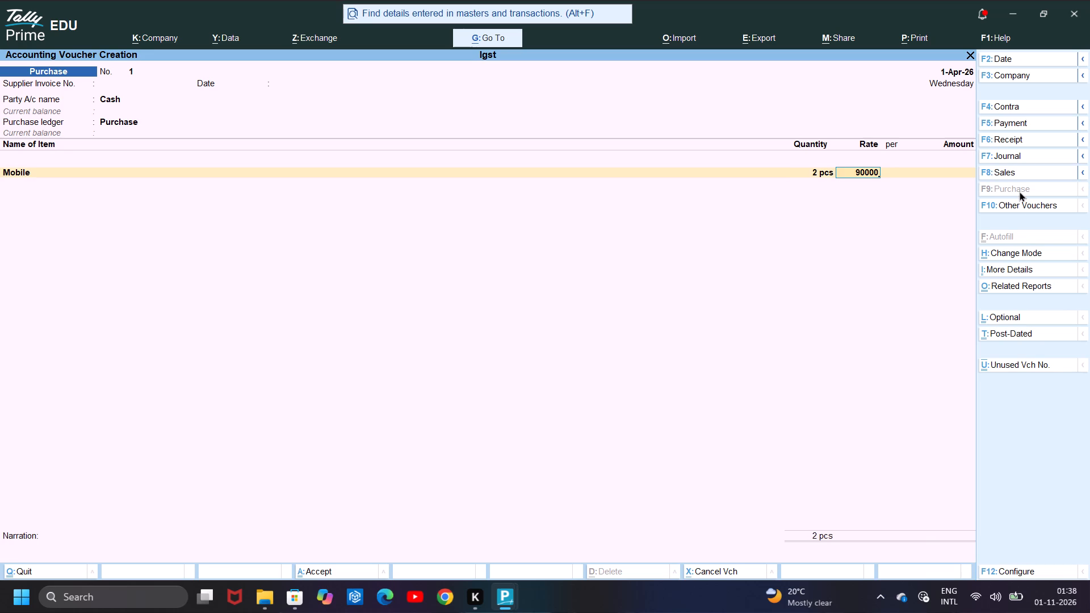
pyautogui.press('Return')
pyautogui.press('Return')
pyautogui.press('Return')
pyautogui.press('Return')
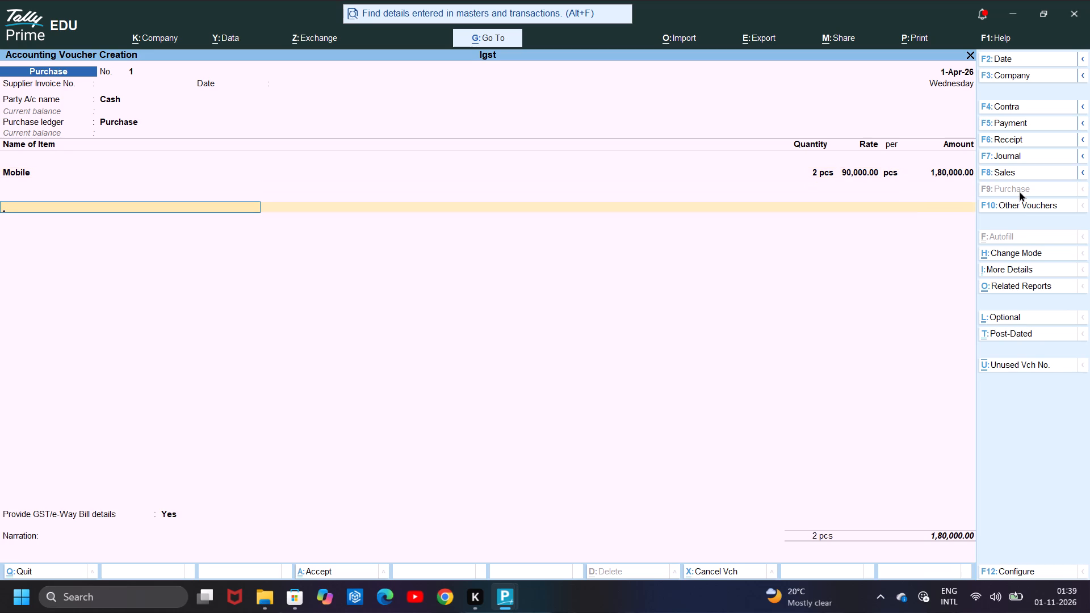
# Add the Igst ledger as the tax line below the Mobile item.
pyautogui.press('i')
pyautogui.press('Return')
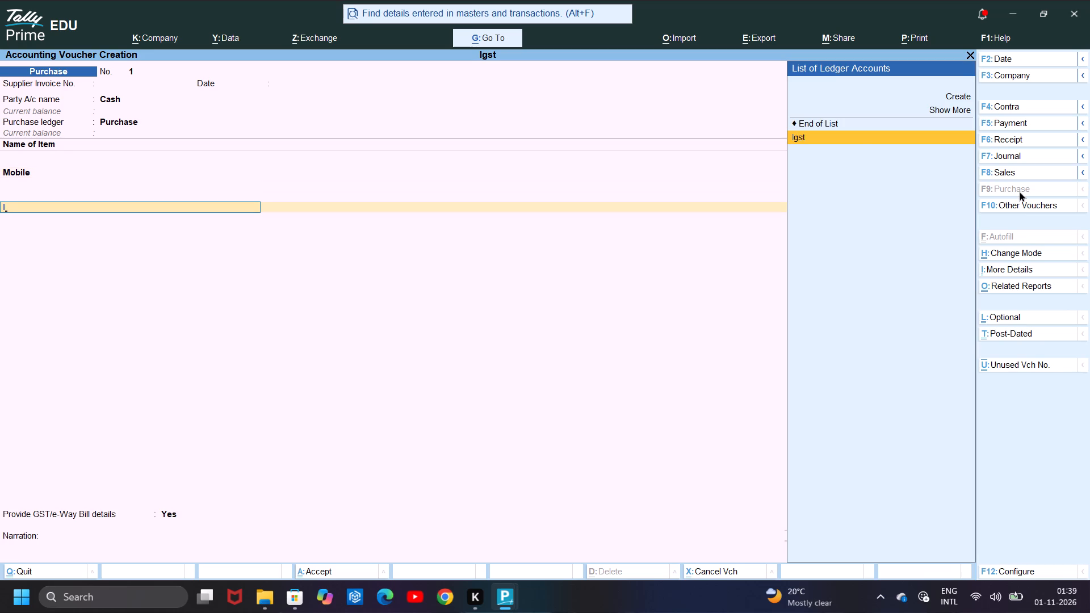
pyautogui.press('Return')
pyautogui.press('Return')
# Back out of the interstate e-Way Bill details and choose No for providing GST/e-Way Bill details.
pyautogui.press('Return')
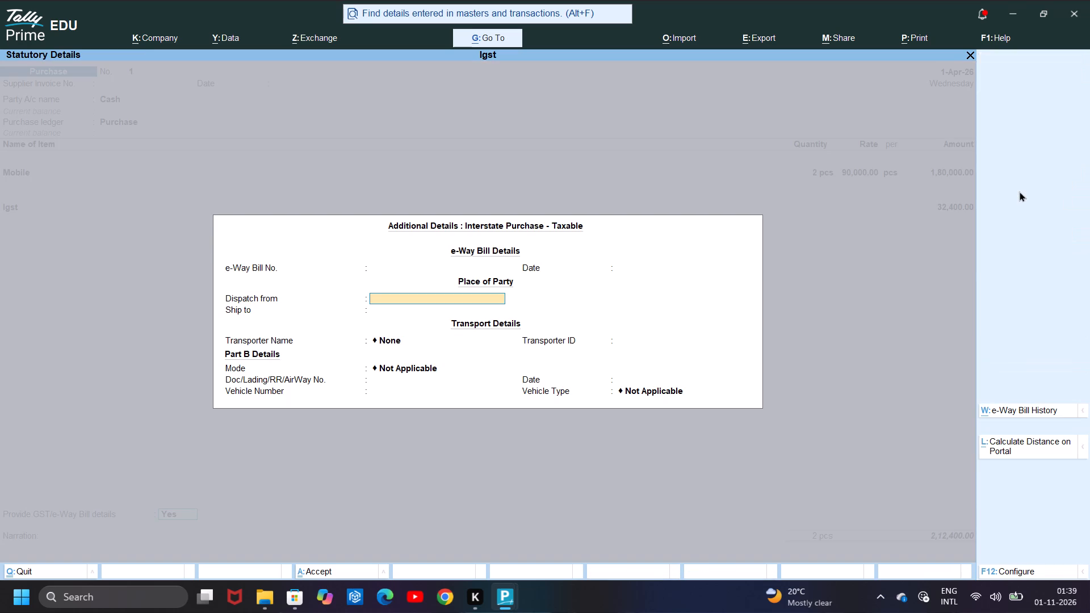
pyautogui.press('BackSpace')
pyautogui.press('BackSpace')
pyautogui.press('BackSpace')
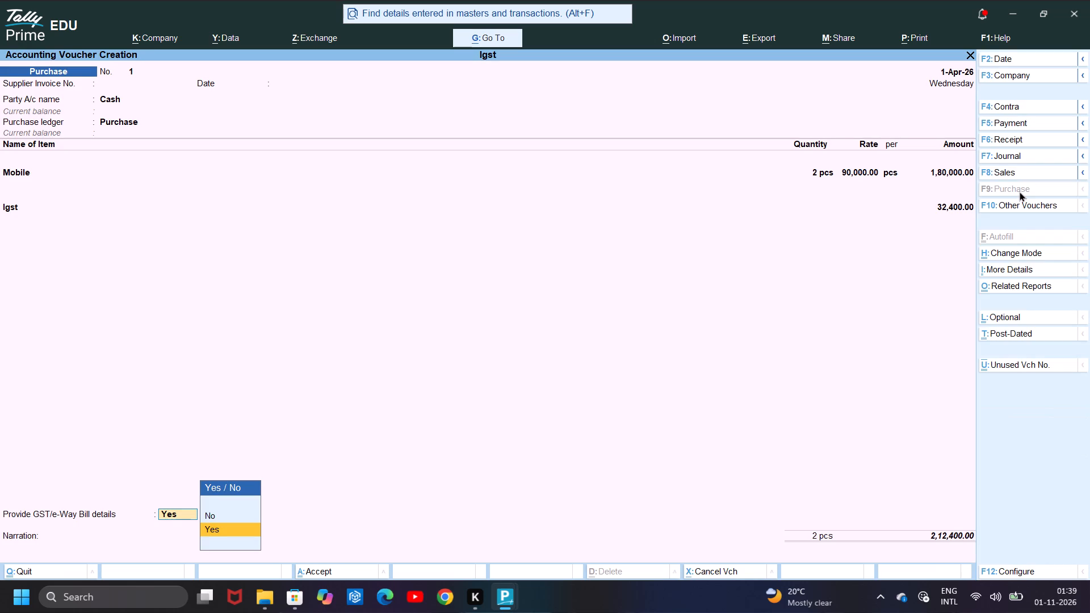
pyautogui.press('Up')
pyautogui.press('Up')
pyautogui.press('Up')
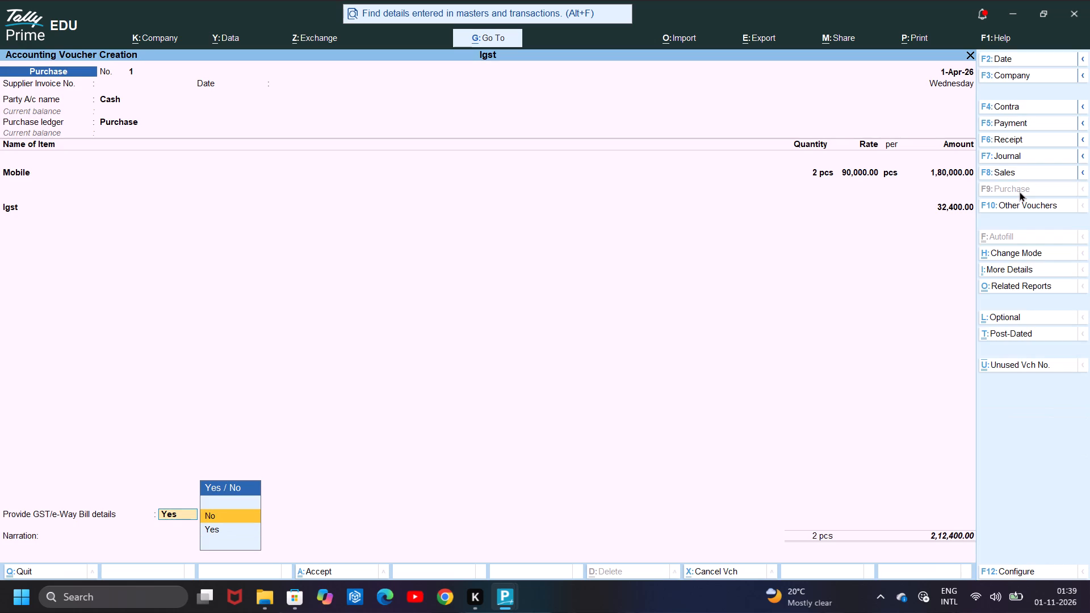
# Preview the Mobile purchase voucher as a printed invoice, examine its party, item and Igst details, and close the print view.
pyautogui.click(919, 45)
pyautogui.press('Return')
pyautogui.press('Left')
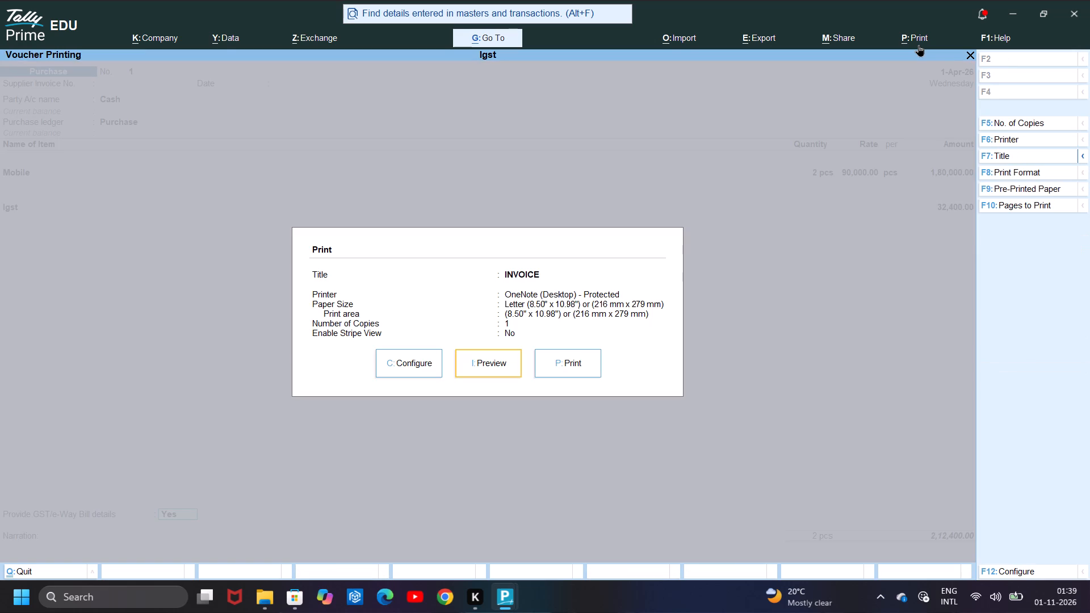
pyautogui.press('Return')
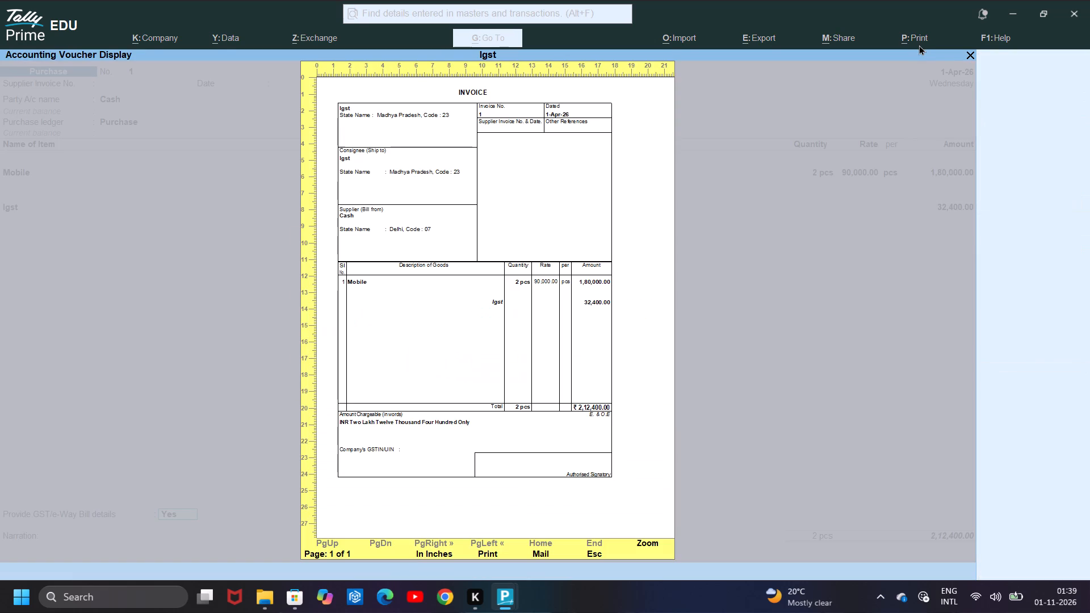
pyautogui.keyDown('ctrl'); pyautogui.scroll(9, 551, 232); pyautogui.keyUp('ctrl')
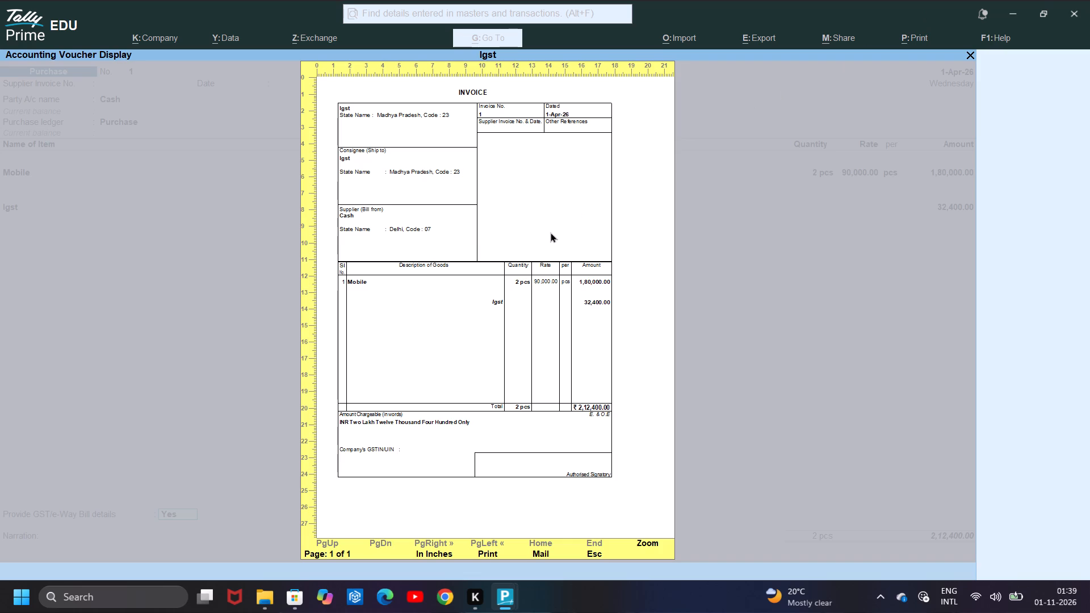
pyautogui.keyDown('ctrl'); pyautogui.scroll(1, 550, 232); pyautogui.keyUp('ctrl')
pyautogui.keyDown('ctrl'); pyautogui.scroll(-1, 550, 232); pyautogui.keyUp('ctrl')
pyautogui.scroll(7, 550, 232)
pyautogui.hscroll(1, 550, 232)
pyautogui.click(715, 293)
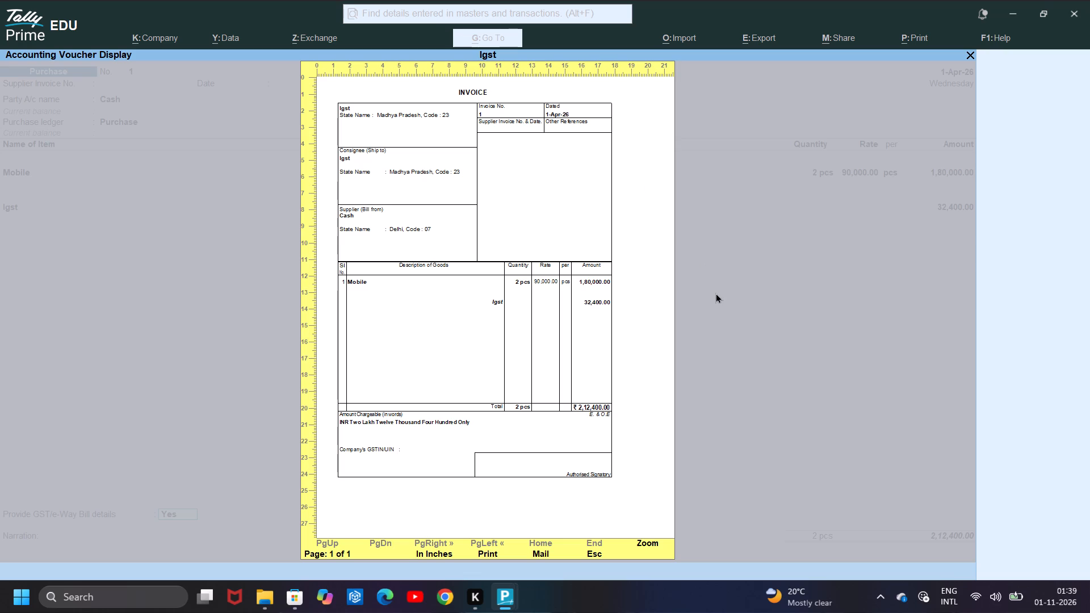
pyautogui.click(715, 293)
pyautogui.click(974, 50)
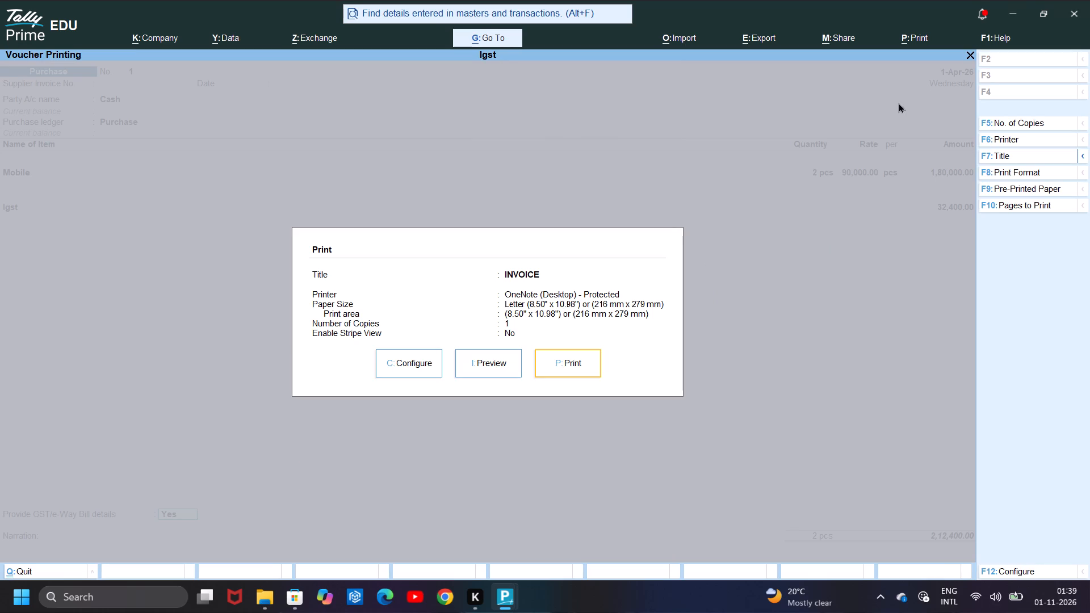
pyautogui.press('Left')
pyautogui.press('Escape')
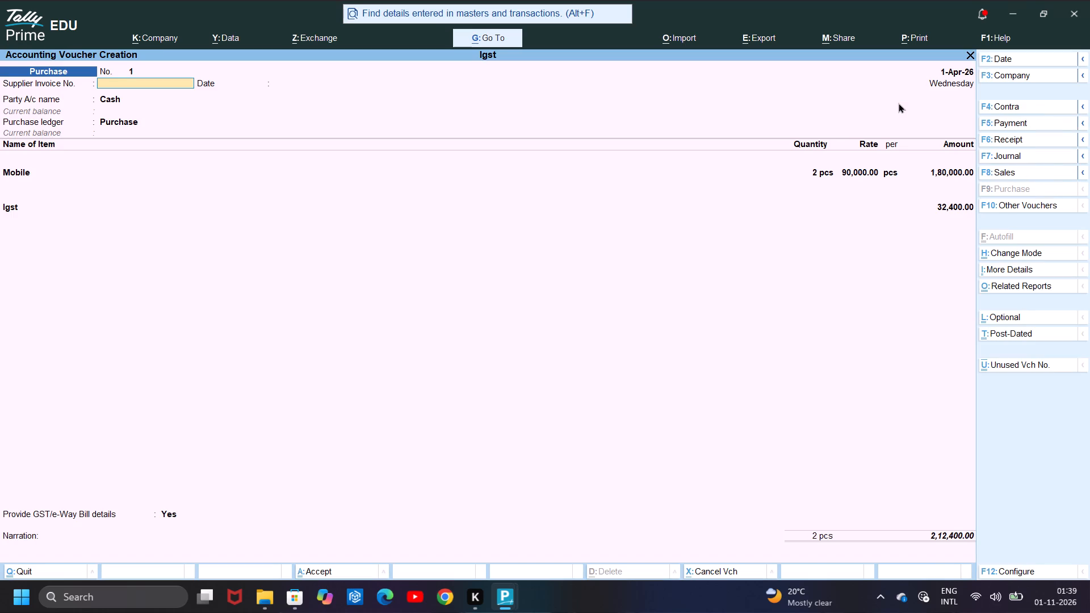
# Quit the Mobile purchase voucher without saving it and return to the Gateway of Tally.
pyautogui.press('Escape')
pyautogui.press('Return')
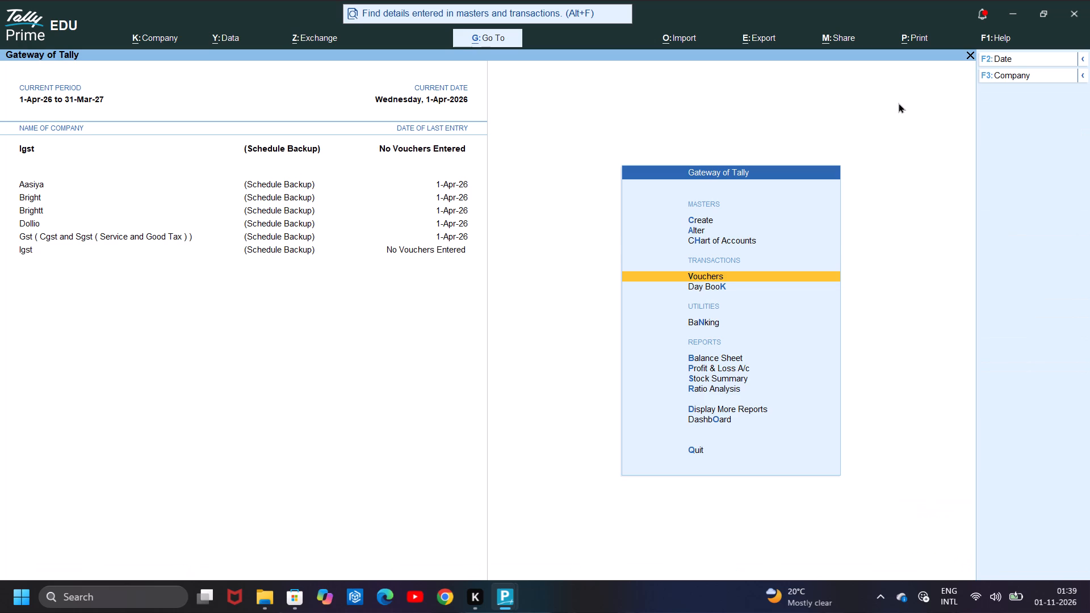
# Start a new company from the company list, name it Bank Entry with the same mailing name, and leave the address blank.
pyautogui.press('Up')
pyautogui.press('Up')
pyautogui.press('Up')
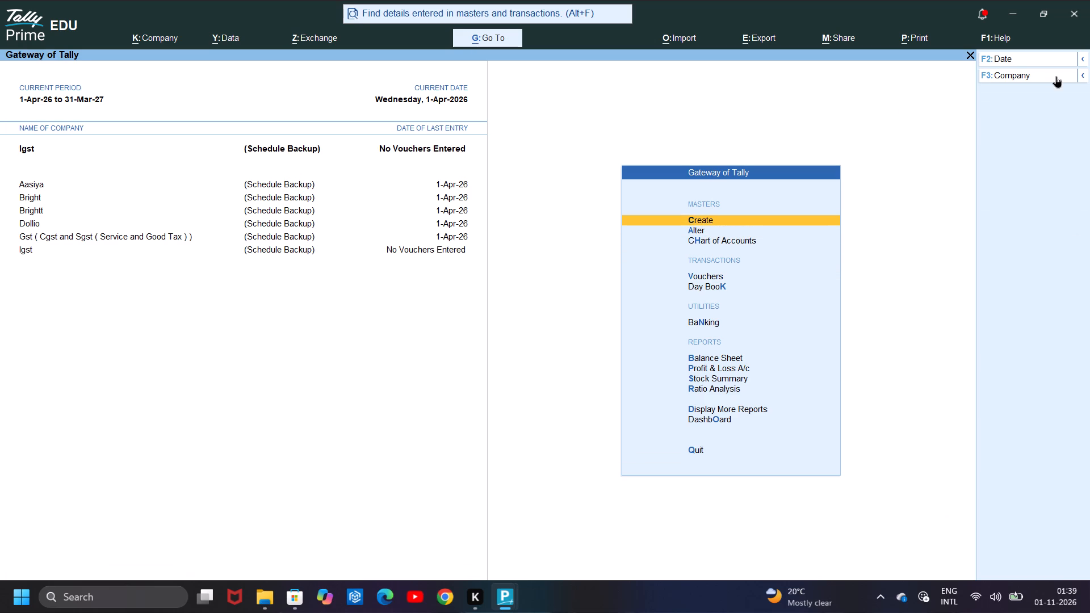
pyautogui.click(1037, 77)
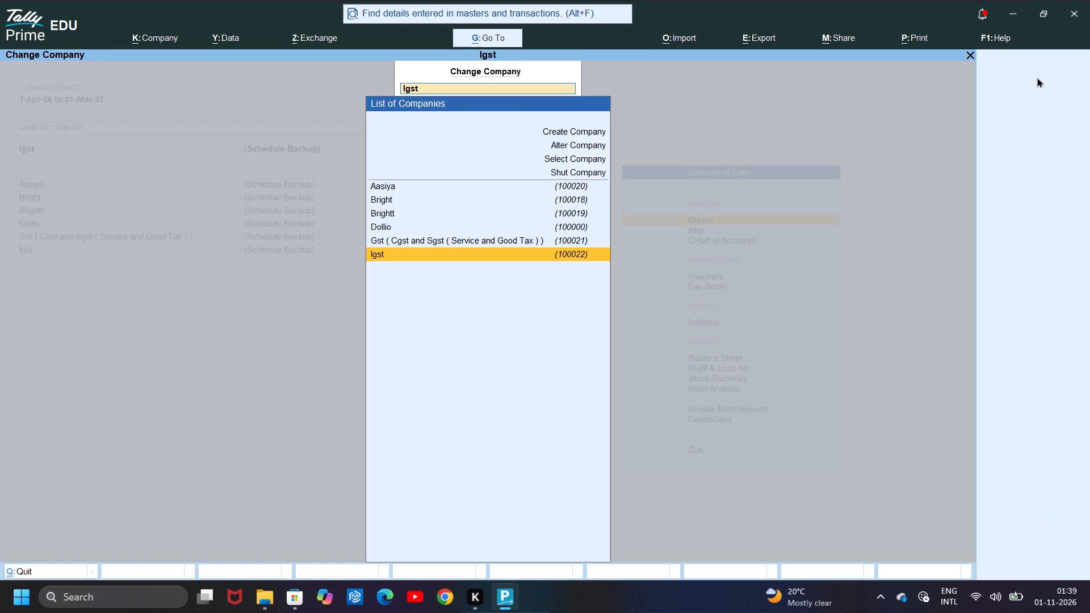
pyautogui.press('Up')
pyautogui.press('Up')
pyautogui.press('Up')
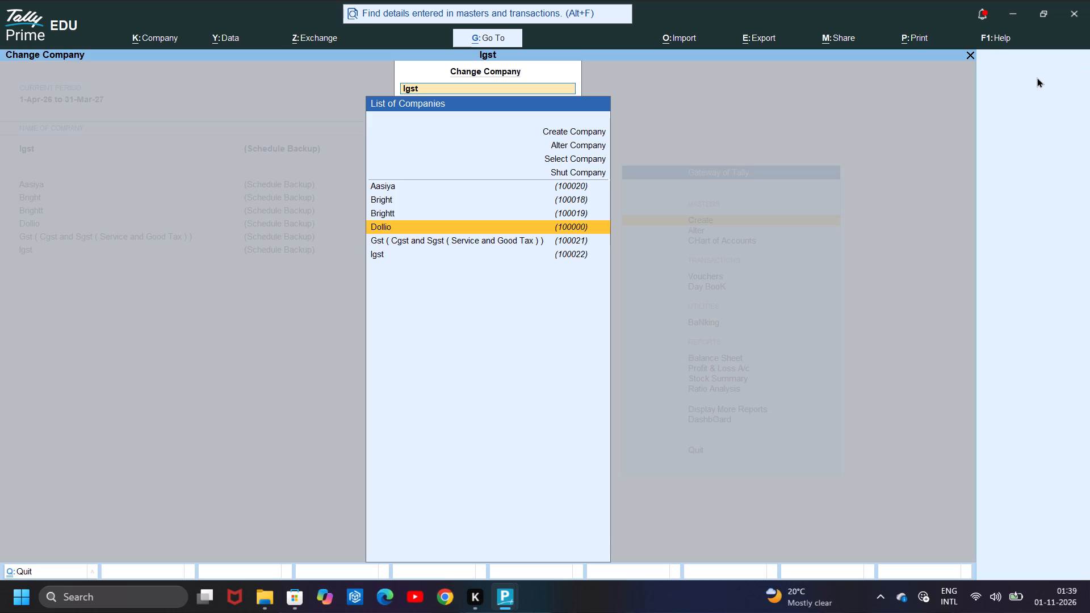
pyautogui.press('Up')
pyautogui.press('Up')
pyautogui.press('Up')
pyautogui.press('Up')
pyautogui.press('Up')
pyautogui.press('Up')
pyautogui.press('Up')
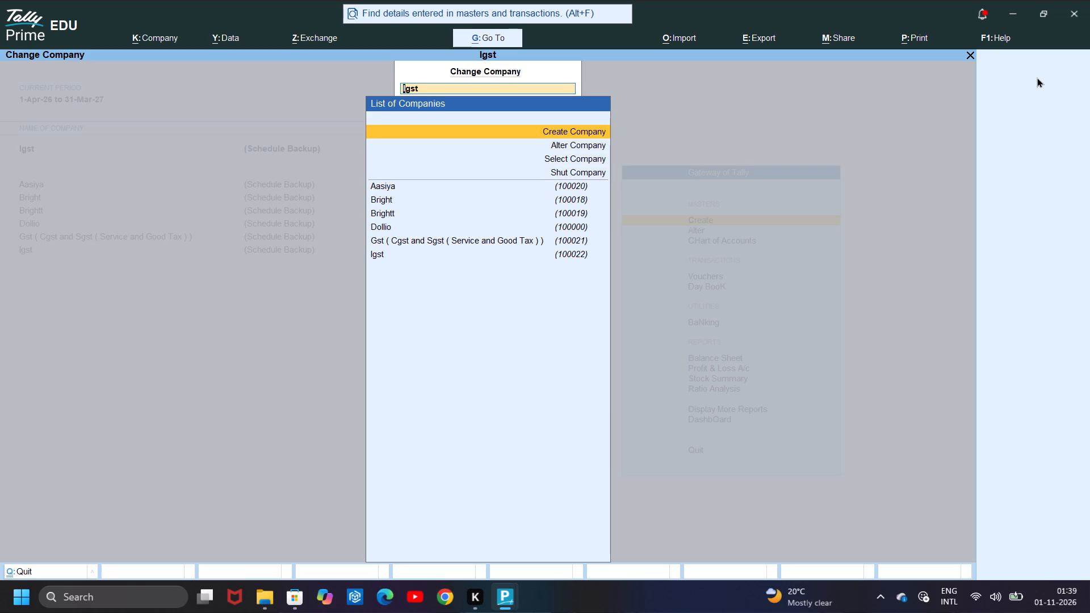
pyautogui.press('Return')
pyautogui.press('Return')
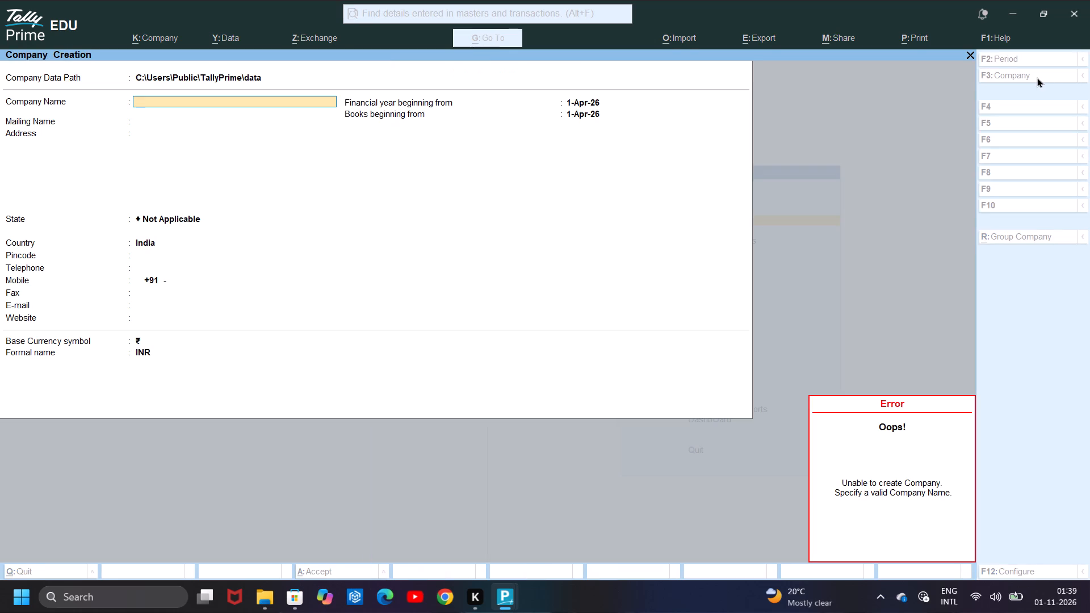
pyautogui.write('bank')
pyautogui.press('space')
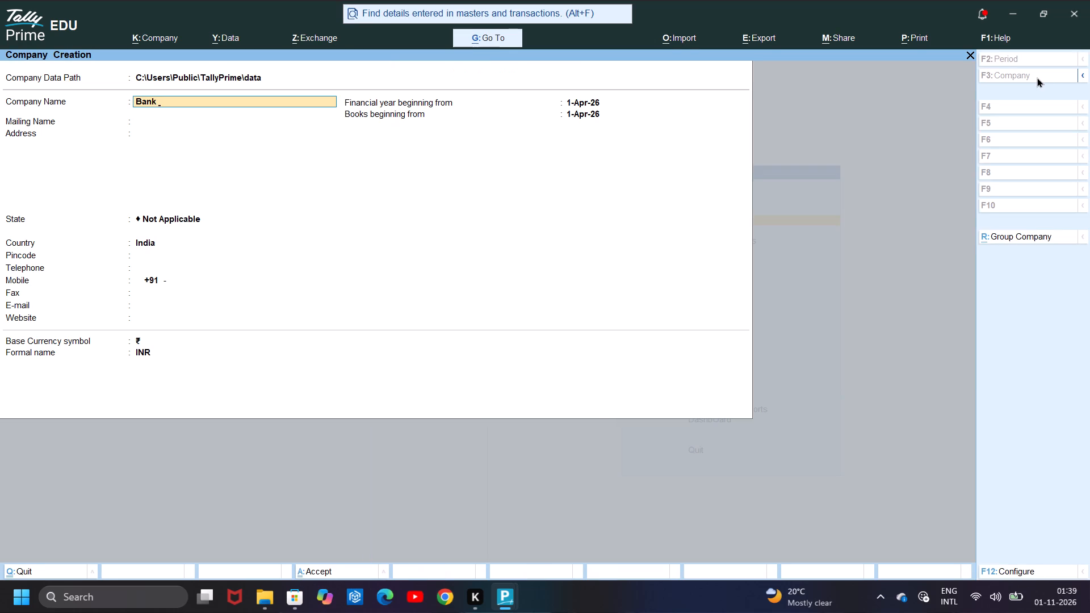
pyautogui.write('entry')
pyautogui.press('space')
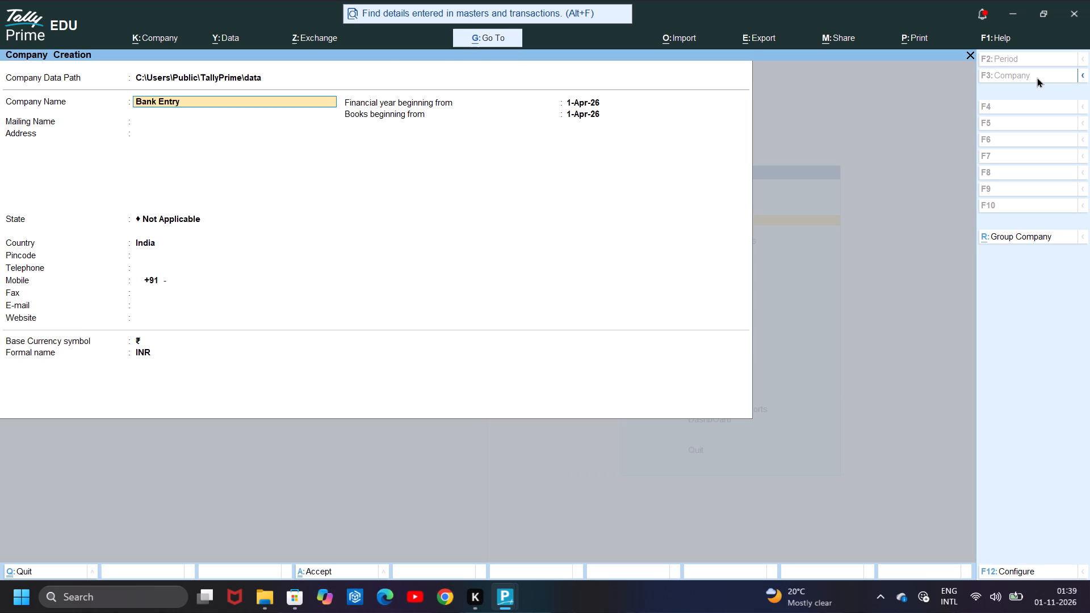
pyautogui.press('Return')
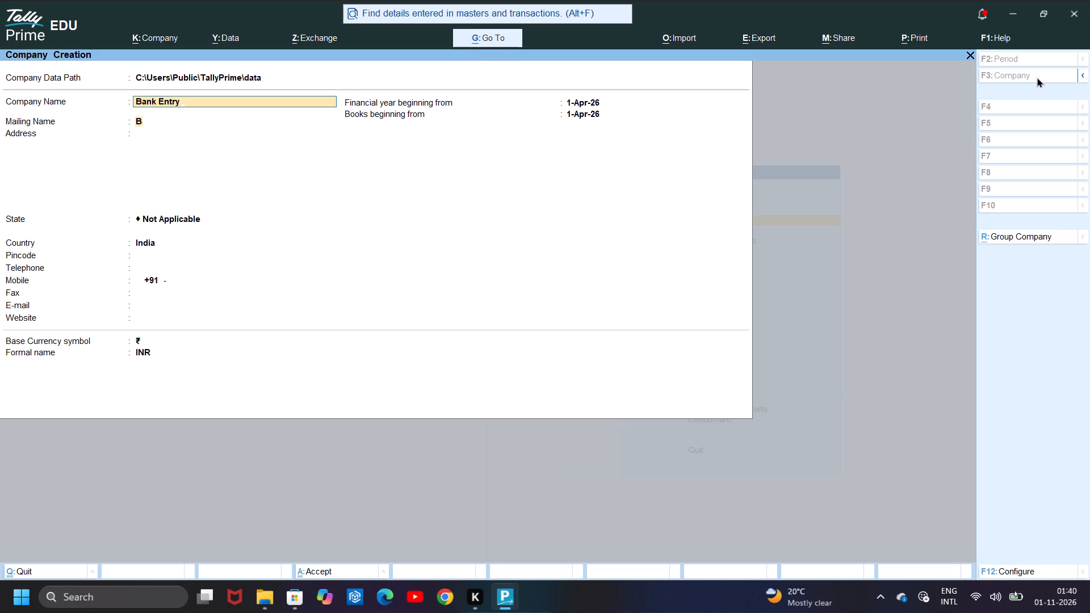
pyautogui.press('Return')
pyautogui.press('Return')
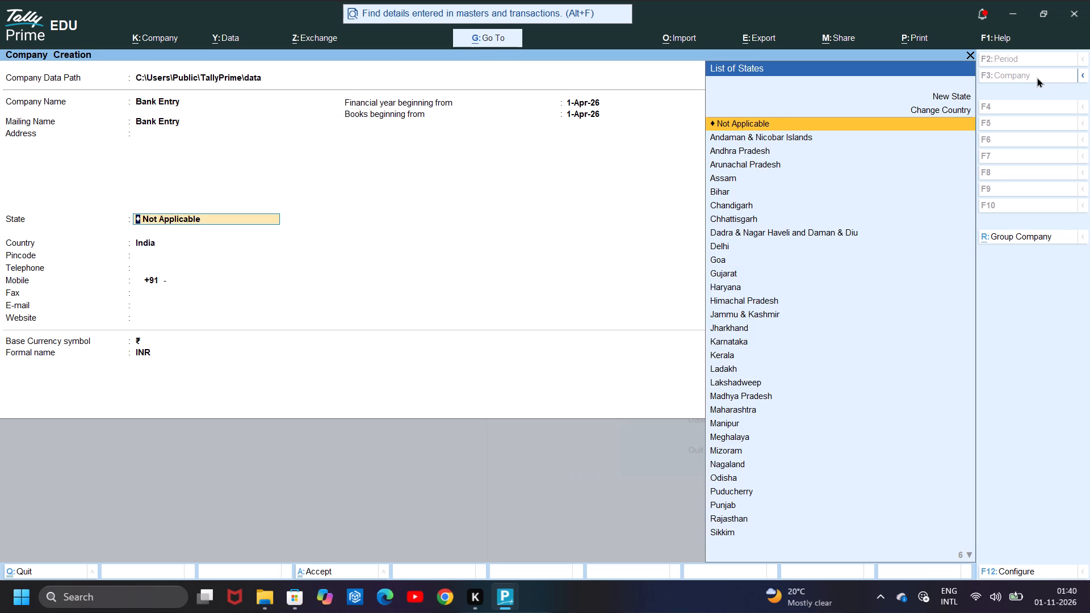
# Set the Bank Entry company's state to Madhya Pradesh and leave the pincode blank.
pyautogui.press('m')
pyautogui.write('asd')
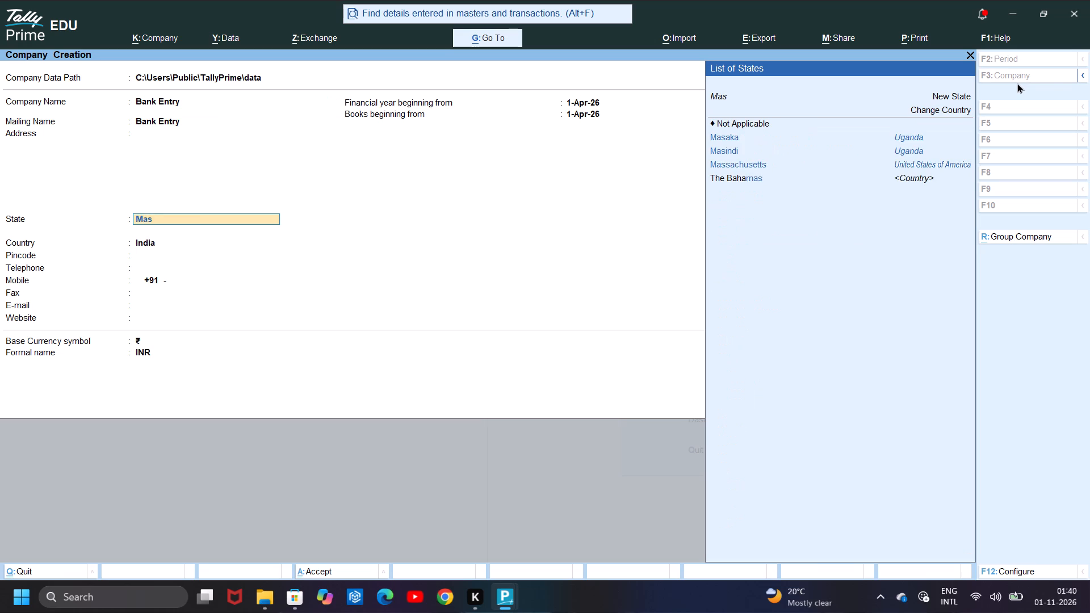
pyautogui.press('BackSpace')
pyautogui.press('BackSpace')
pyautogui.press('d')
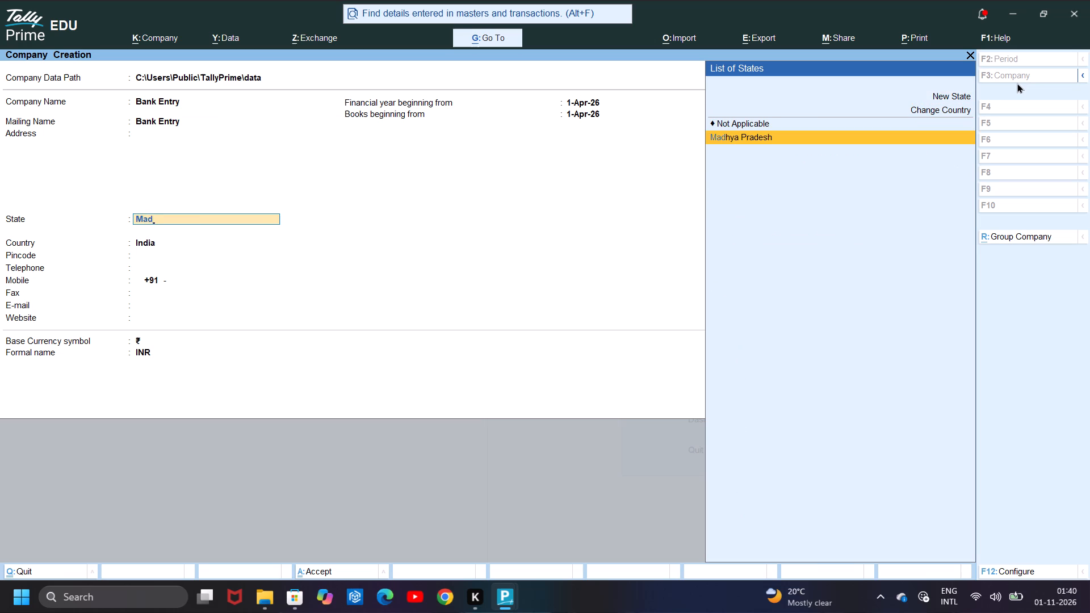
pyautogui.press('f')
pyautogui.press('BackSpace')
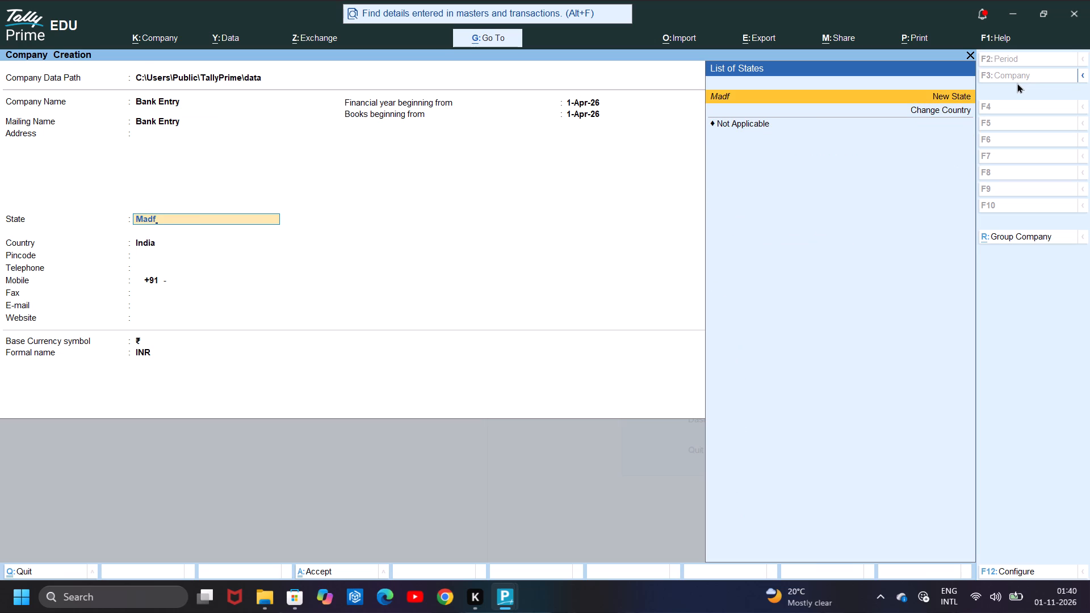
pyautogui.press('g')
pyautogui.press('BackSpace')
pyautogui.press('h')
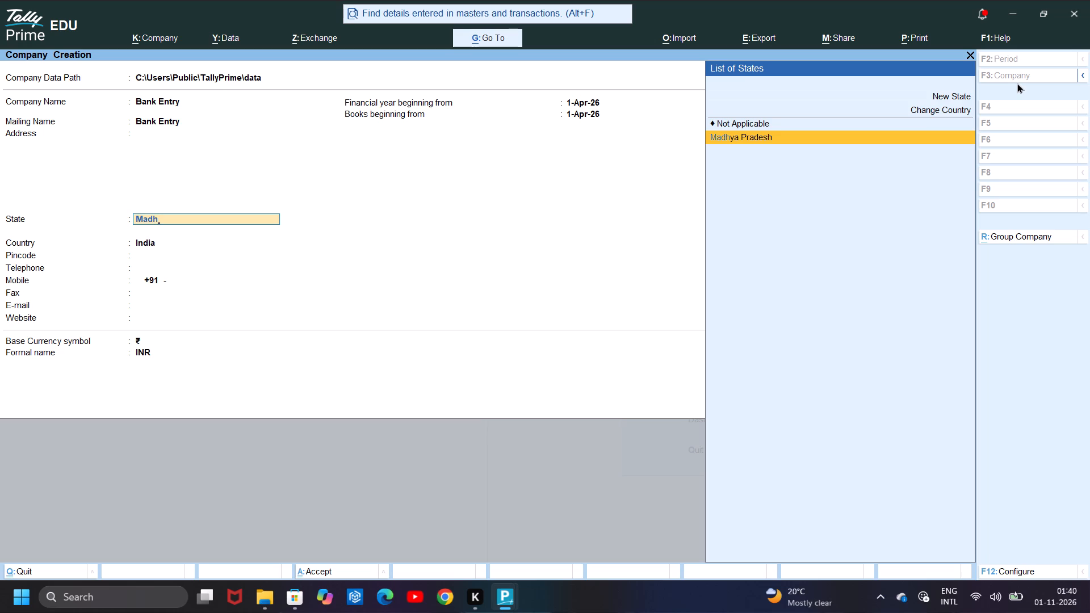
pyautogui.press('Return')
pyautogui.press('Return')
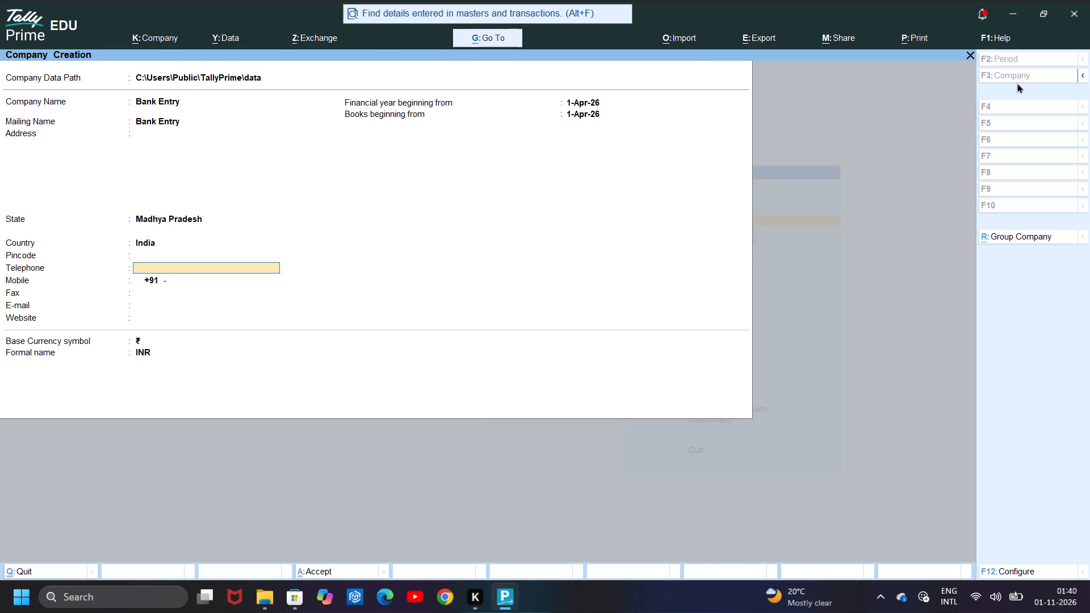
# Save the Bank Entry company without further contact details and accept its default company features.
pyautogui.press('Return')
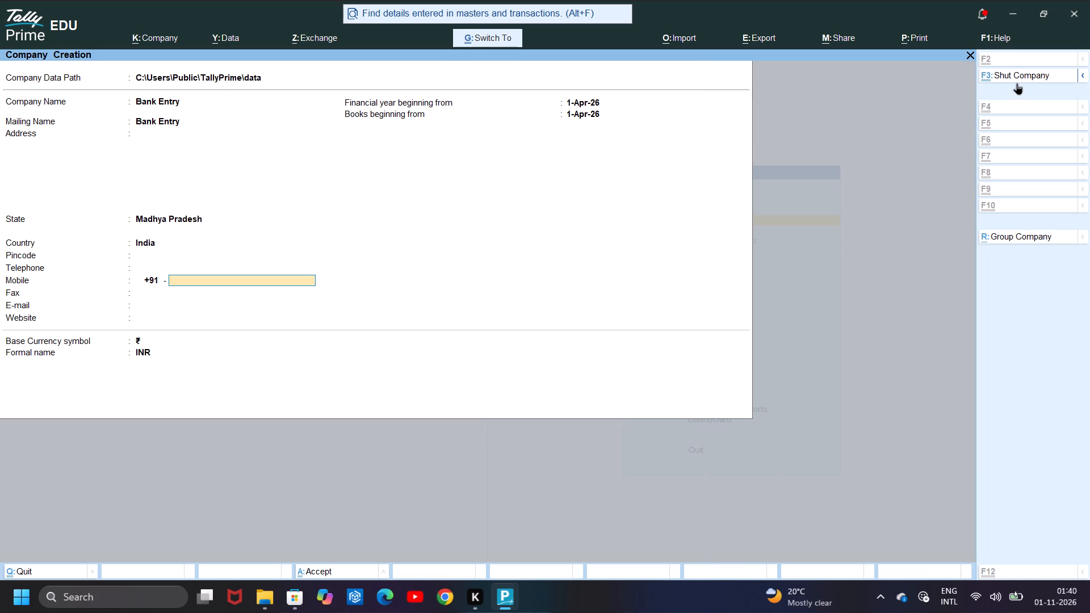
pyautogui.hotkey('ctrl', 'a')
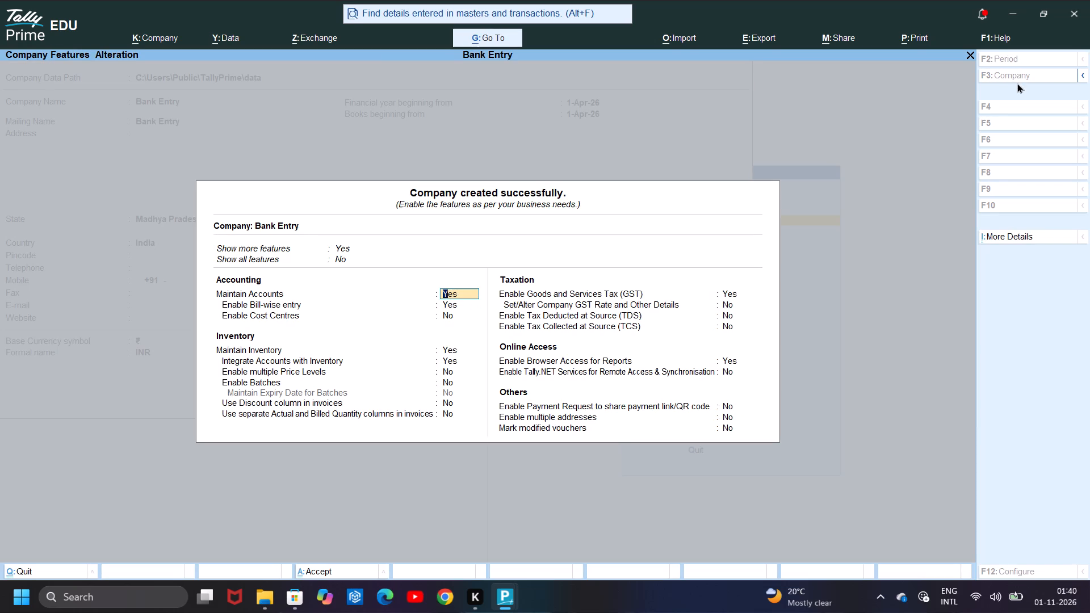
pyautogui.hotkey('ctrl', 'a')
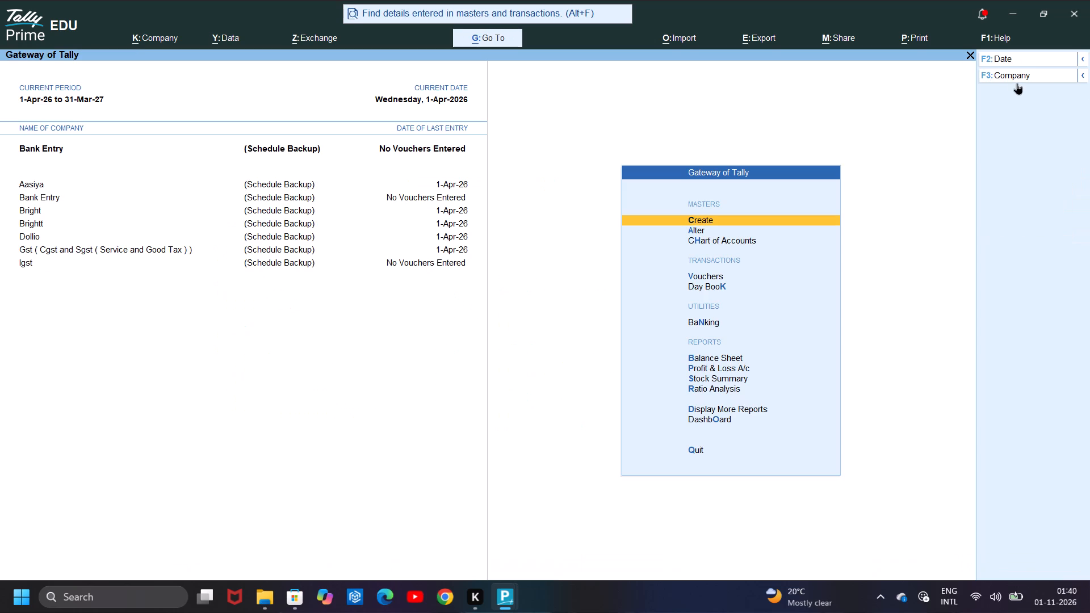
# Start a new ledger in the Bank Entry company, name it Aasiya and leave the alias blank.
pyautogui.press('Return')
pyautogui.press('Down')
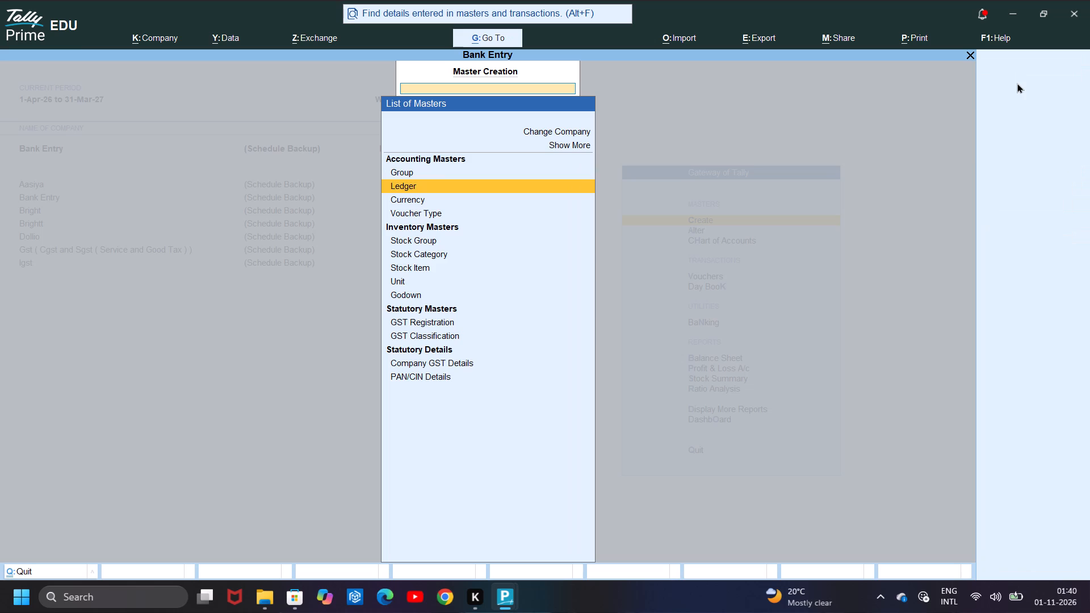
pyautogui.press('Return')
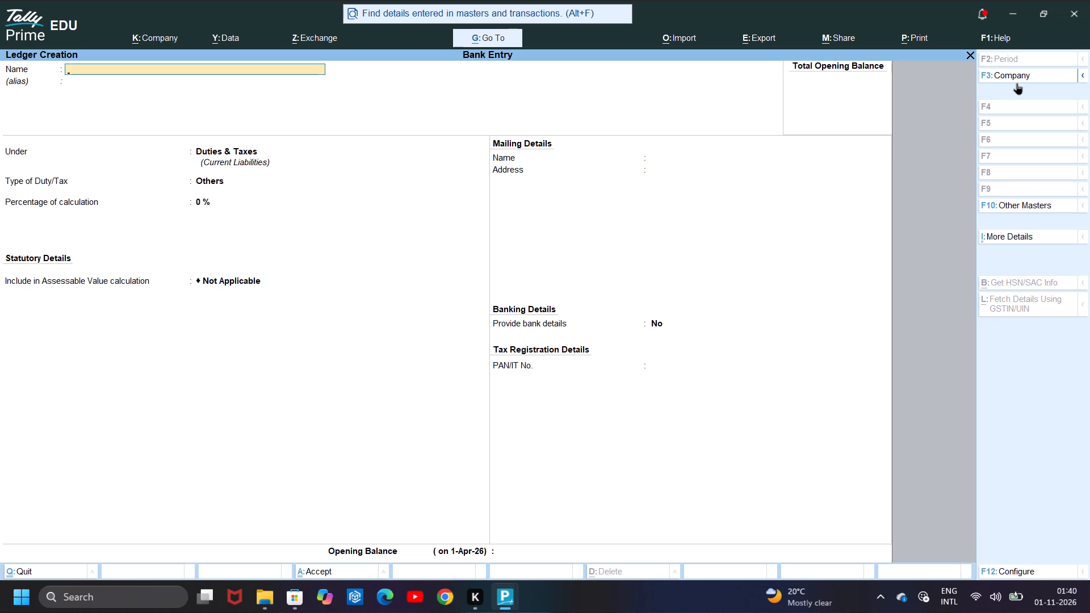
pyautogui.press('c')
pyautogui.press('BackSpace')
pyautogui.write('sas')
pyautogui.press('BackSpace')
pyautogui.press('BackSpace')
pyautogui.press('BackSpace')
pyautogui.press('BackSpace')
pyautogui.write('Aas')
pyautogui.write('iya')
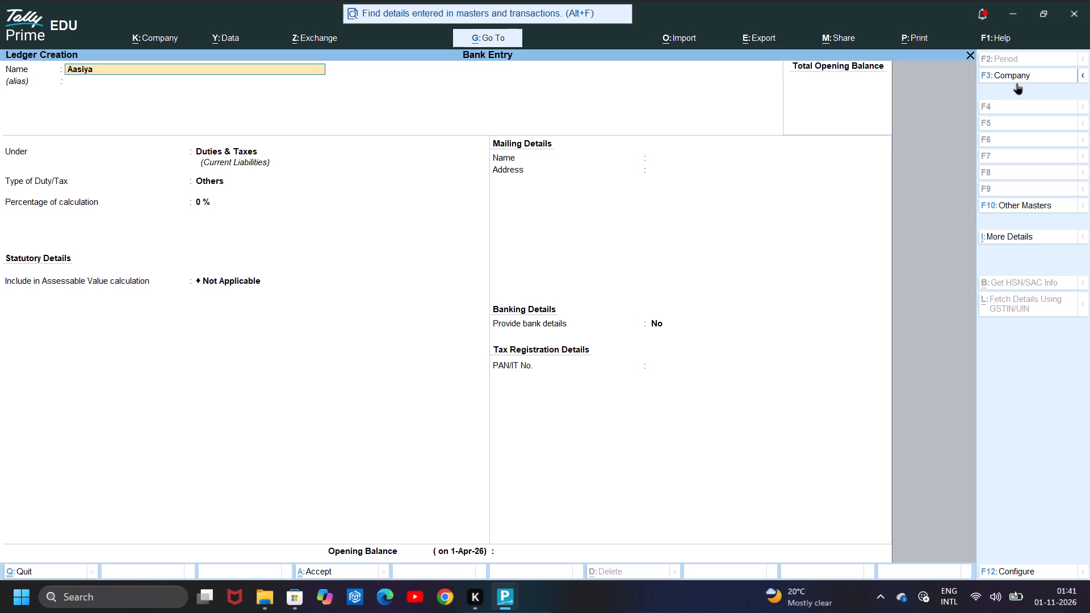
pyautogui.press('Return')
pyautogui.press('Return')
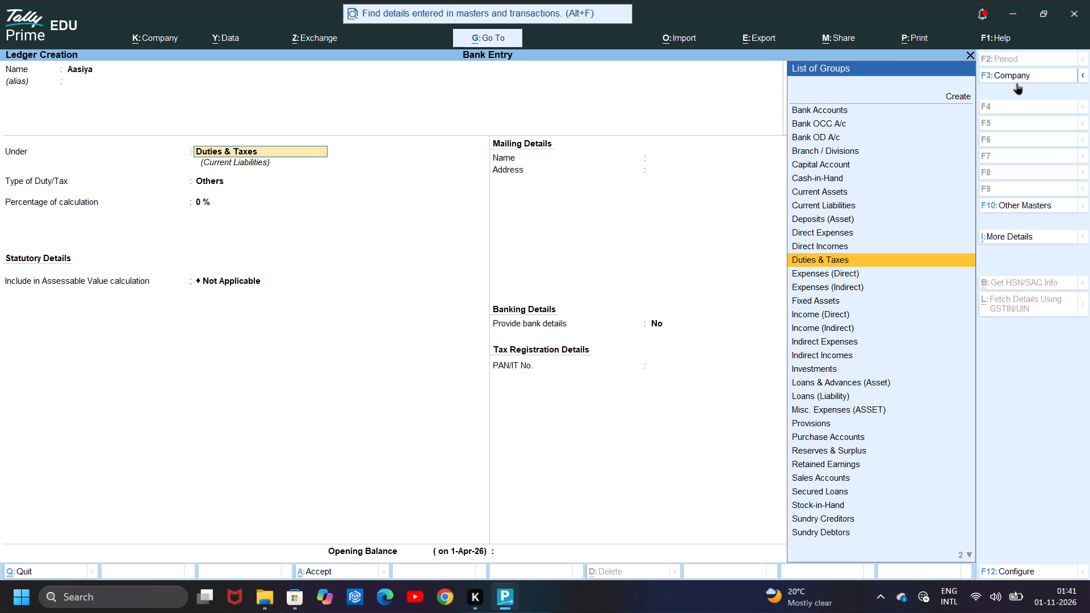
# Put the Aasiya ledger under Capital Account and save it with the default mailing and tax details.
pyautogui.write('ca')
pyautogui.press('Down')
pyautogui.press('Down')
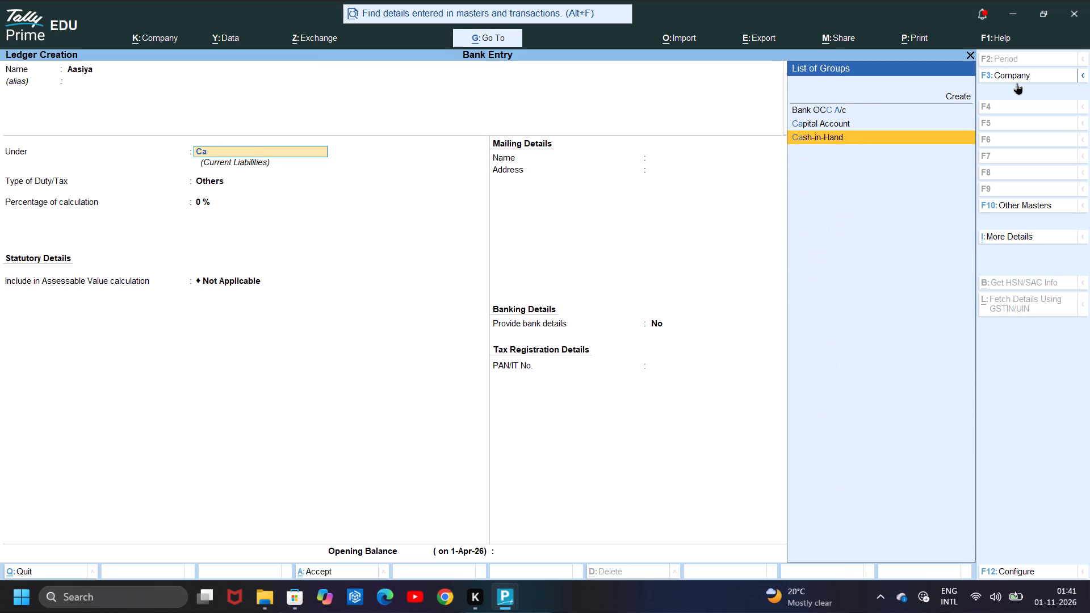
pyautogui.press('Up')
pyautogui.press('Return')
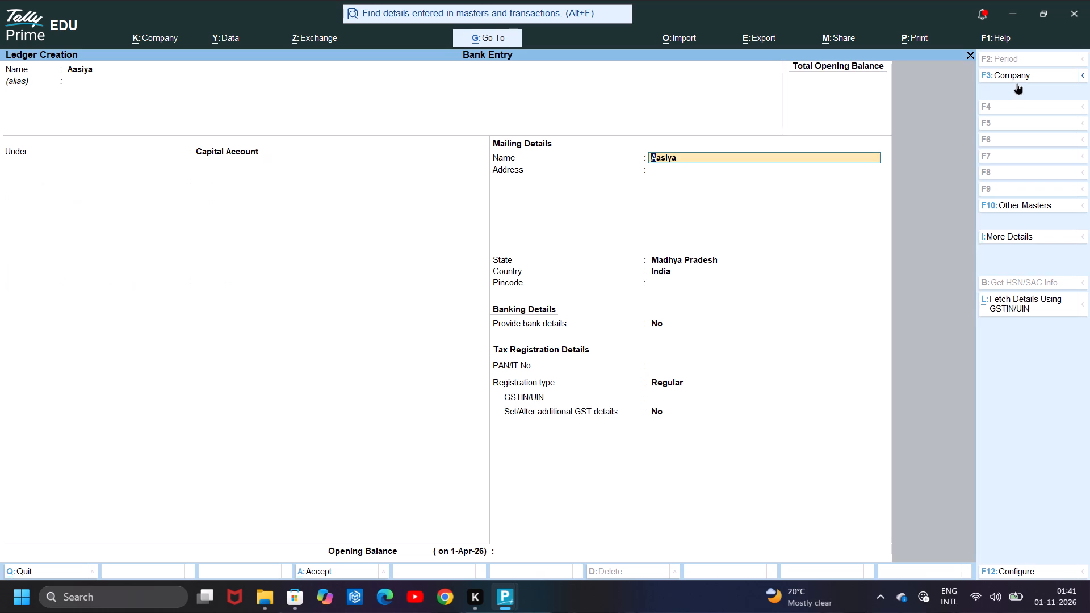
pyautogui.hotkey('ctrl', 'a')
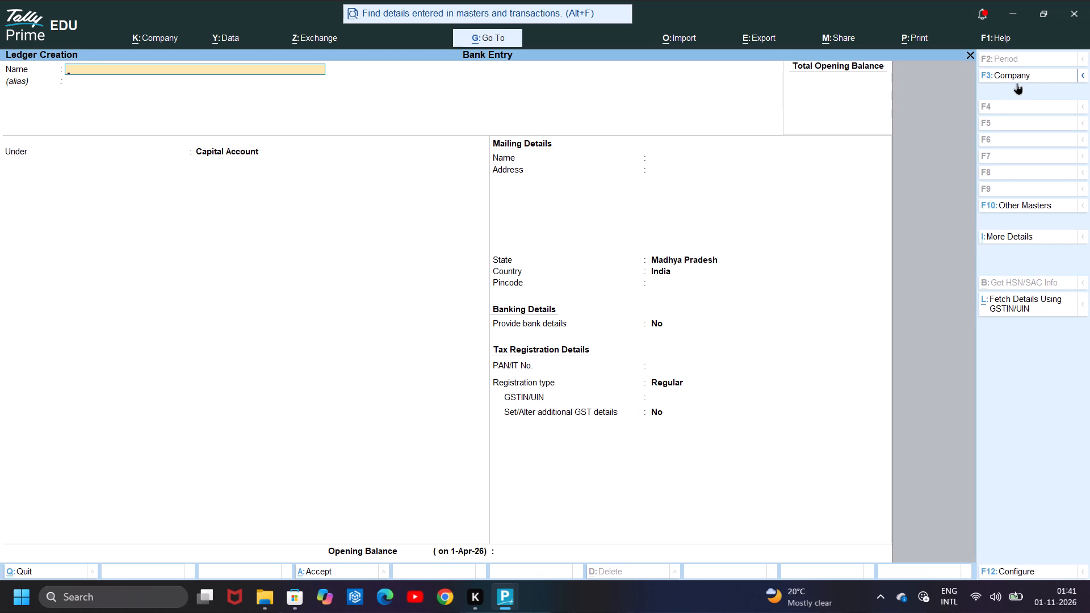
# Name the next new ledger Phonepay and leave its alias blank.
pyautogui.press('p')
pyautogui.press('h')
pyautogui.write('on')
pyautogui.write('wp')
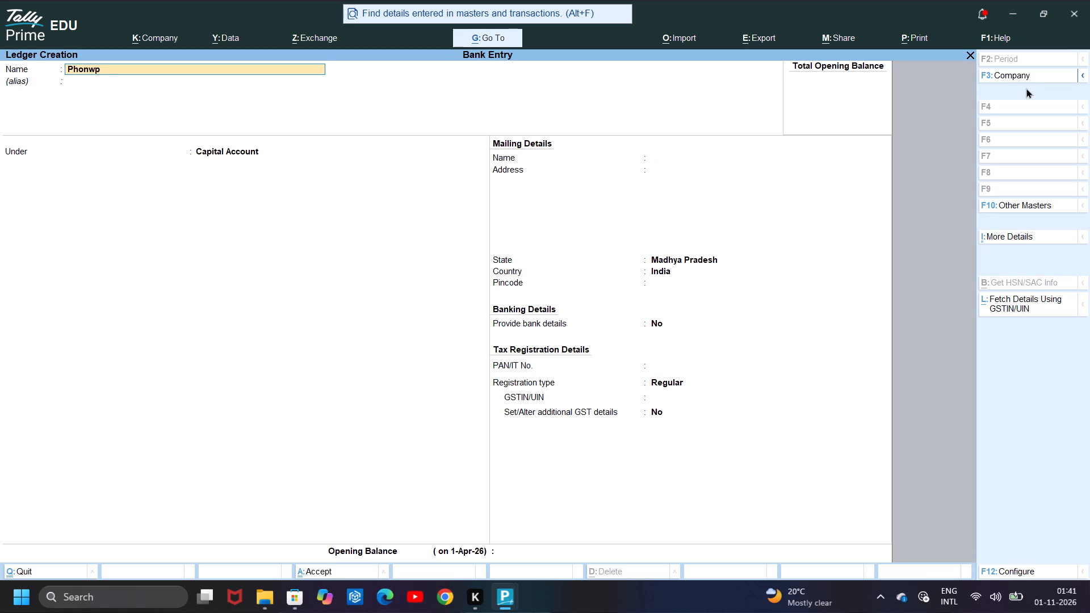
pyautogui.press('BackSpace')
pyautogui.press('BackSpace')
pyautogui.press('q')
pyautogui.press('BackSpace')
pyautogui.press('w')
pyautogui.press('BackSpace')
pyautogui.press('e')
pyautogui.write('pag')
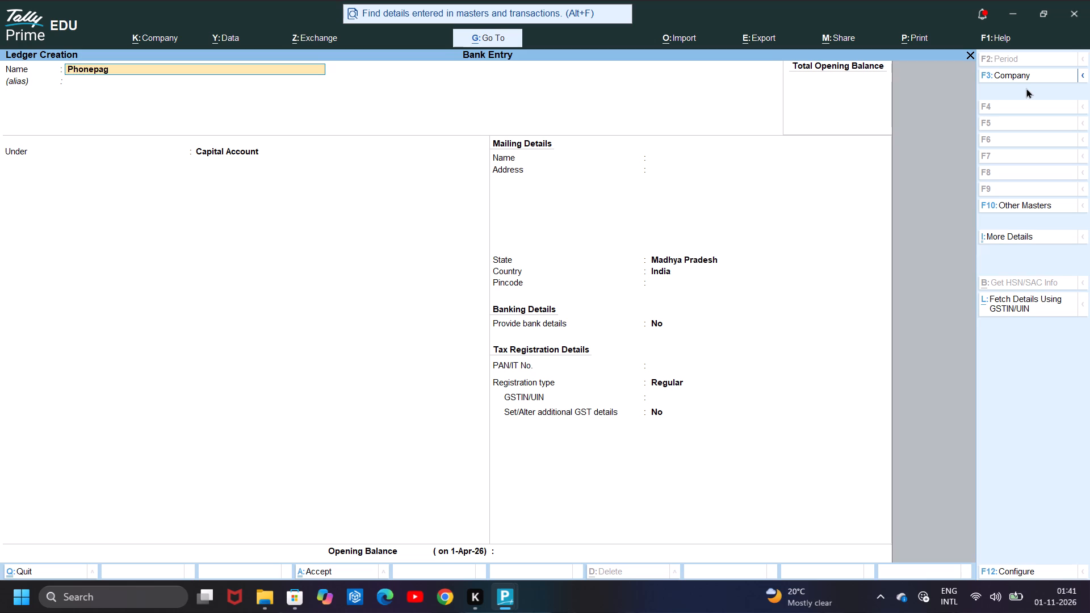
pyautogui.press('BackSpace')
pyautogui.press('y')
pyautogui.press('Return')
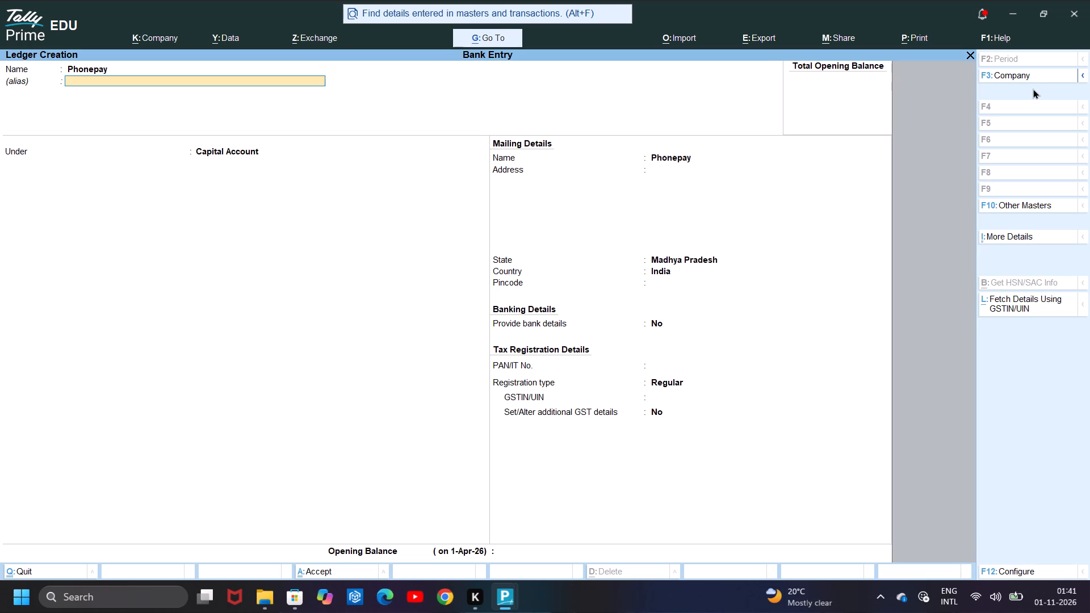
pyautogui.press('Return')
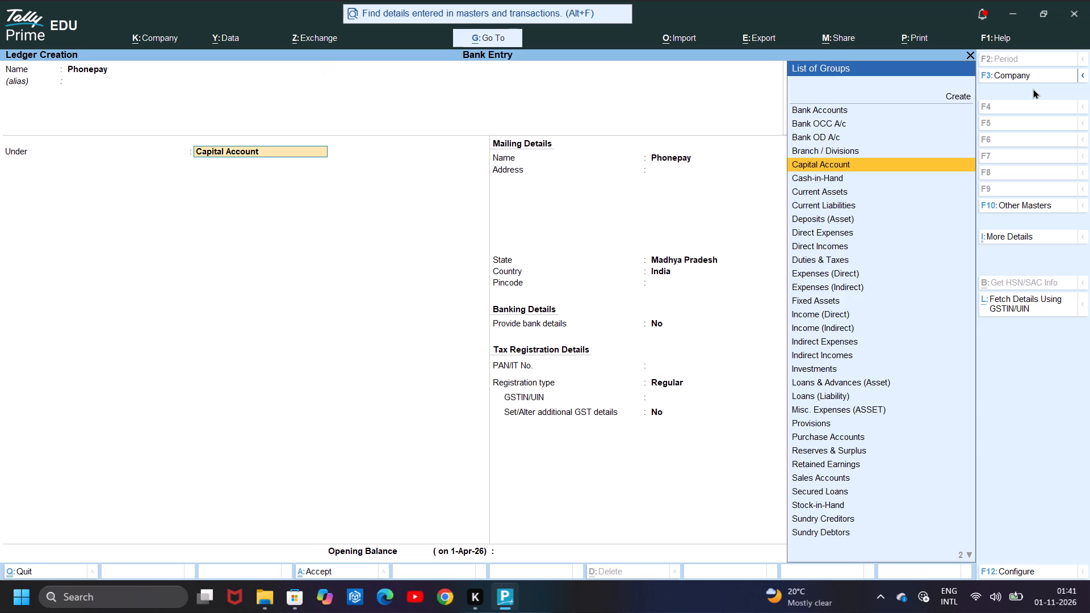
# Put the Phonepay ledger under Bank Accounts and save it without entering account number or other bank details.
pyautogui.write('bab')
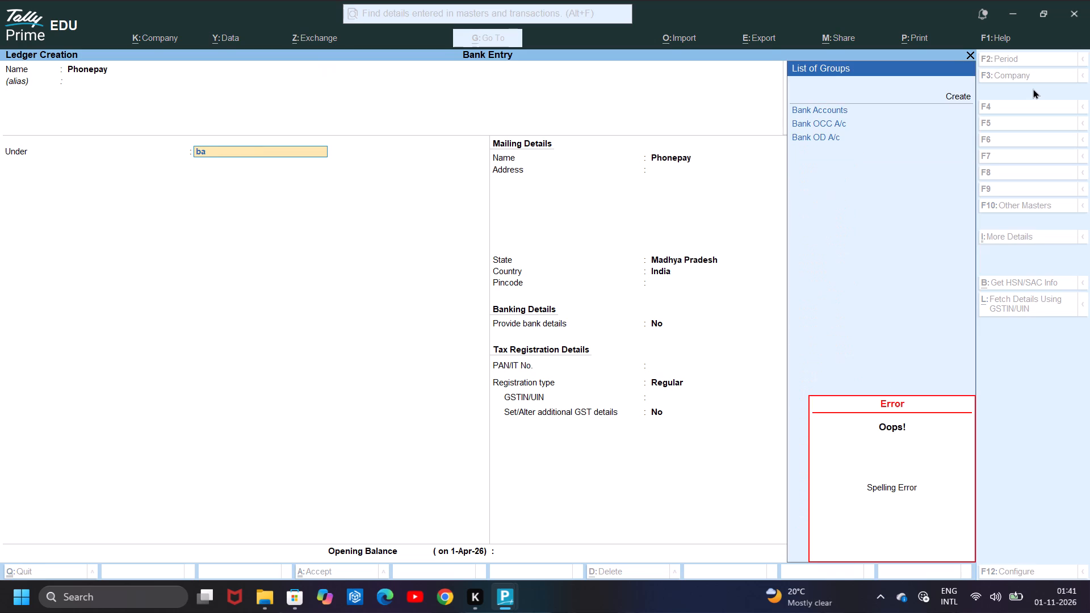
pyautogui.press('b')
pyautogui.press('n')
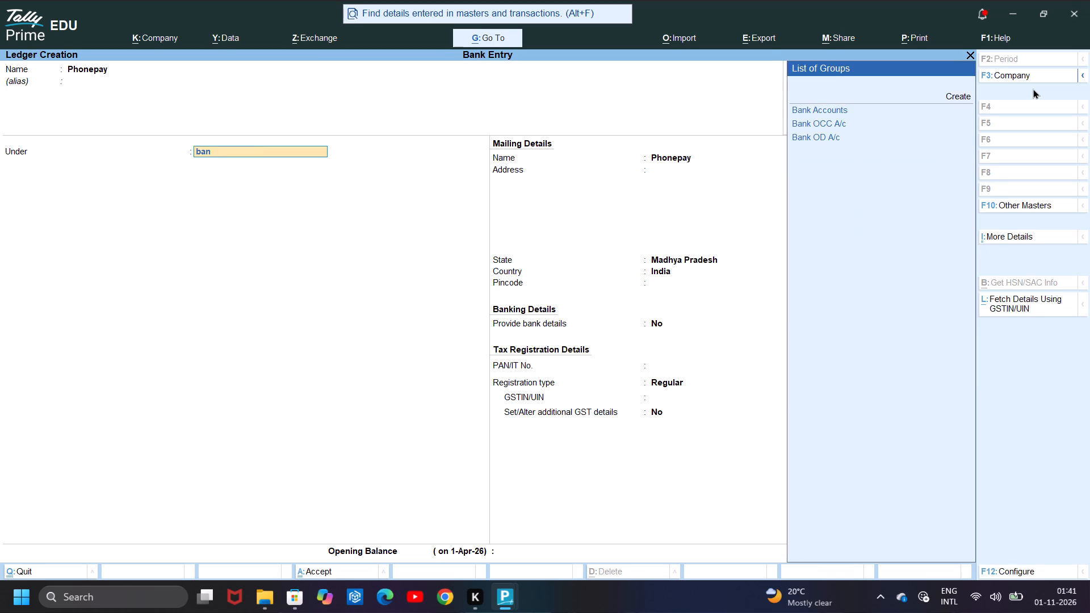
pyautogui.press('Down')
pyautogui.press('Down')
pyautogui.press('Up')
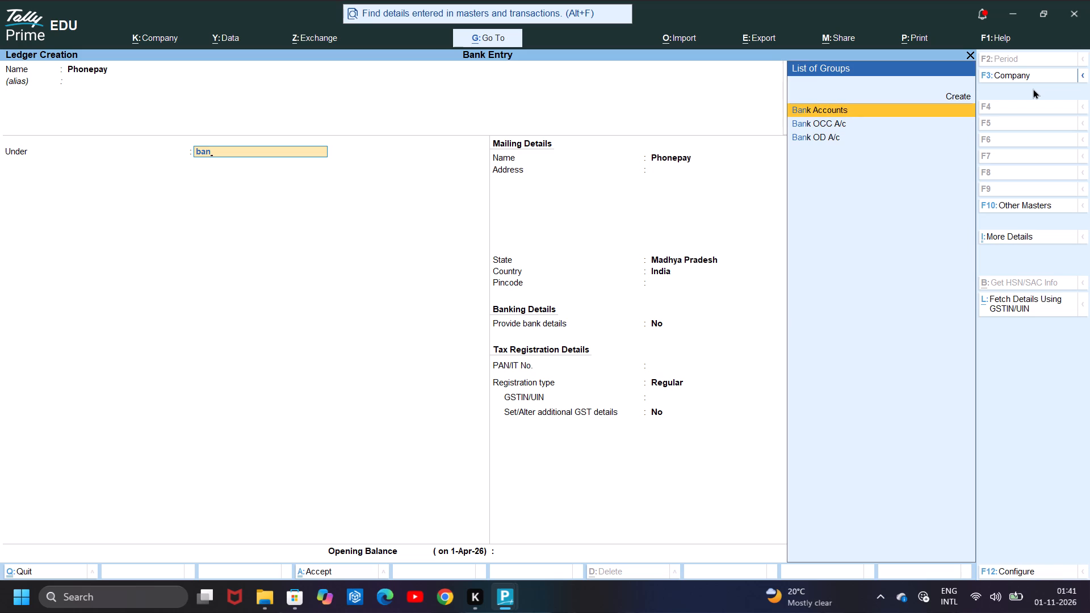
pyautogui.press('Return')
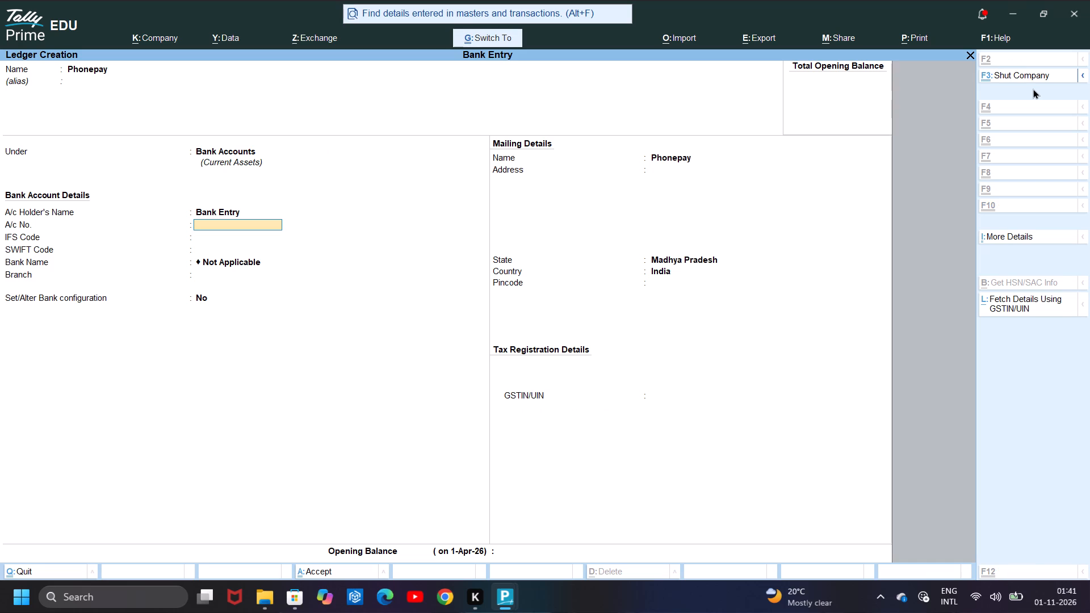
pyautogui.hotkey('ctrl', 'a')
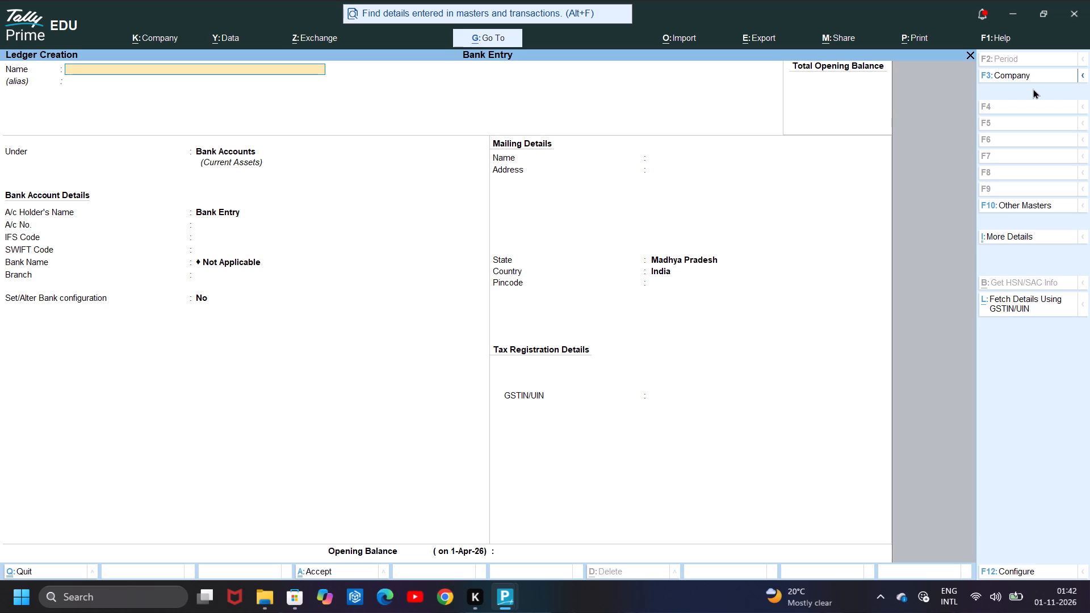
# Name the next new ledger Fees, leave the alias blank, and put it under Direct Incomes.
pyautogui.write('fees')
pyautogui.press('Return')
pyautogui.press('Return')
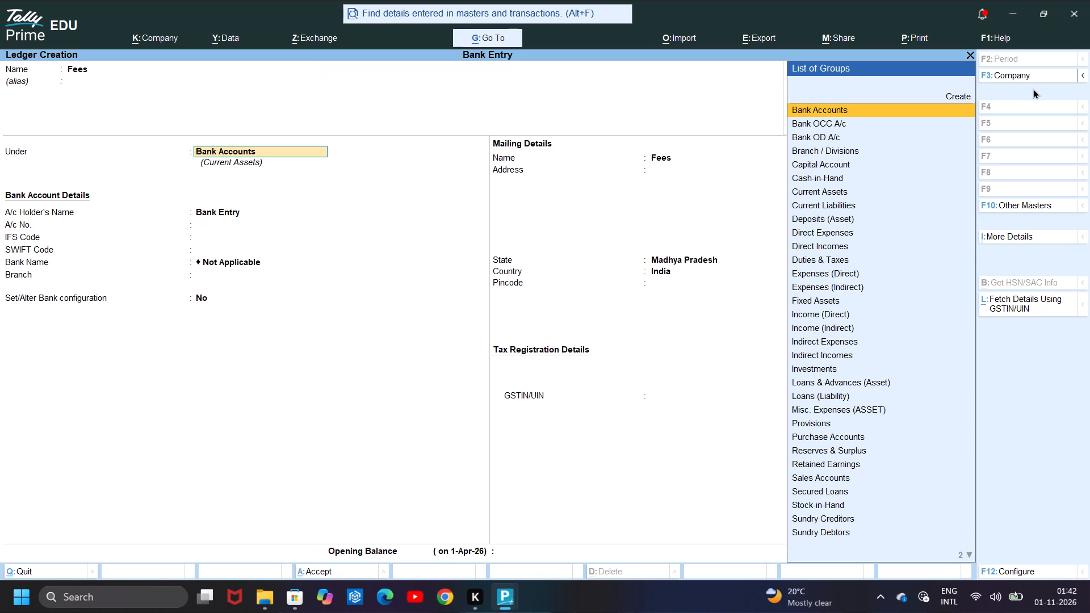
pyautogui.press('Up')
pyautogui.press('Up')
pyautogui.press('Down')
pyautogui.press('Down')
pyautogui.press('Up')
pyautogui.press('Down')
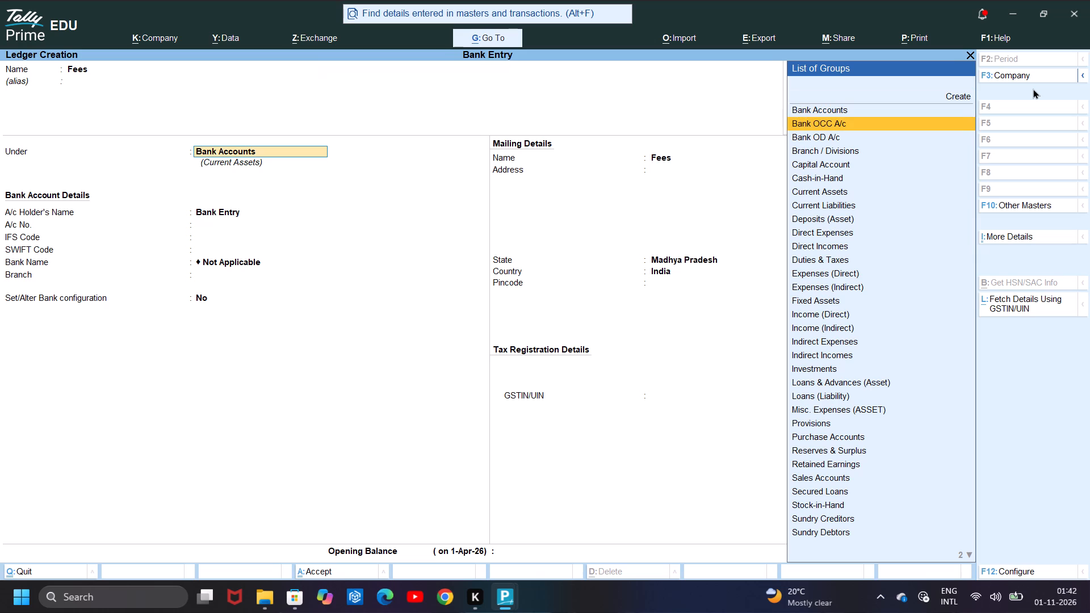
pyautogui.press('Down')
pyautogui.press('Down')
pyautogui.press('Down')
pyautogui.press('Down')
pyautogui.press('Down')
pyautogui.press('Down')
pyautogui.press('Down')
pyautogui.press('Down')
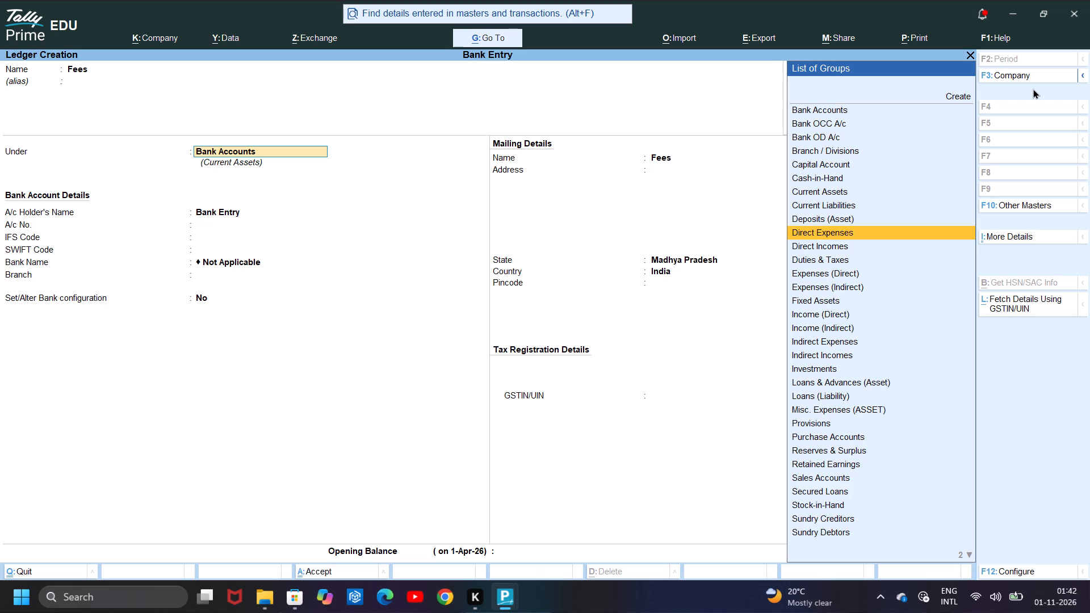
pyautogui.press('Down')
pyautogui.press('Return')
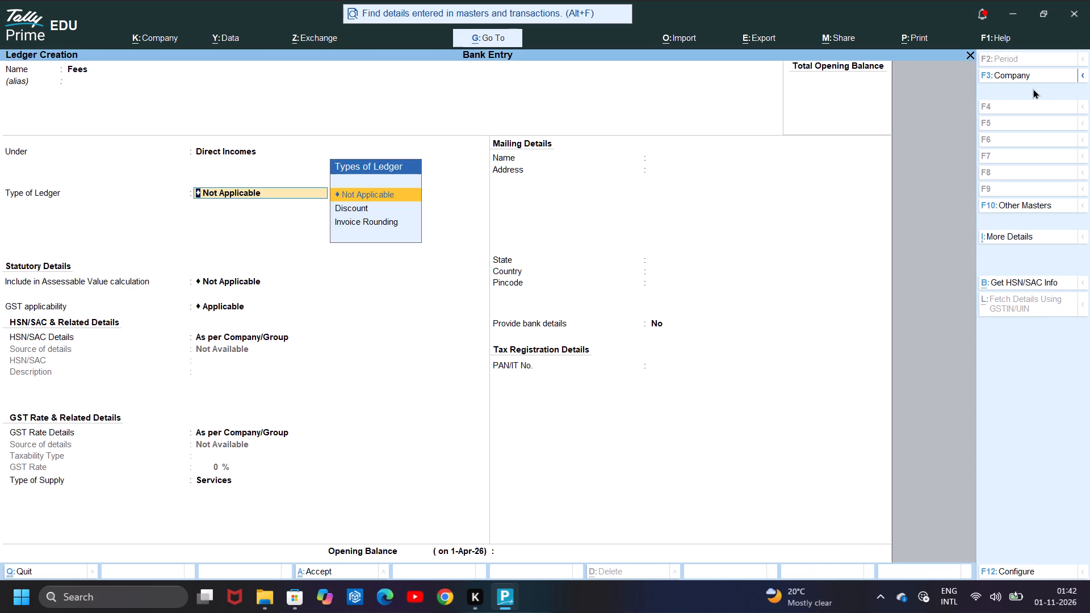
# Save the Fees ledger with the default ledger type and GST details, keeping Services as the type of supply.
pyautogui.press('Return')
pyautogui.press('Return')
pyautogui.press('Return')
pyautogui.press('Return')
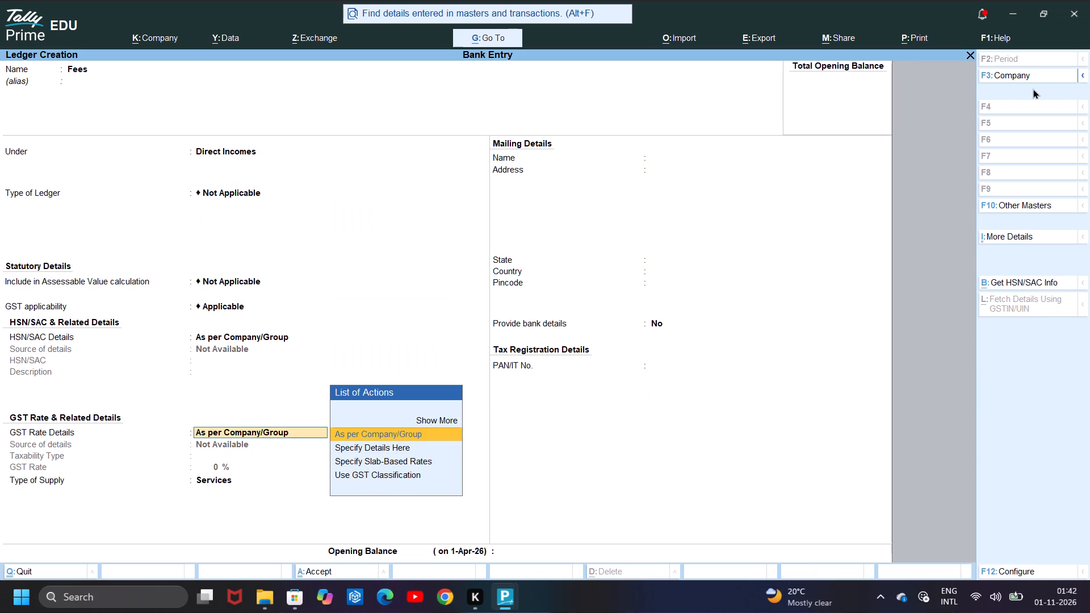
pyautogui.press('Return')
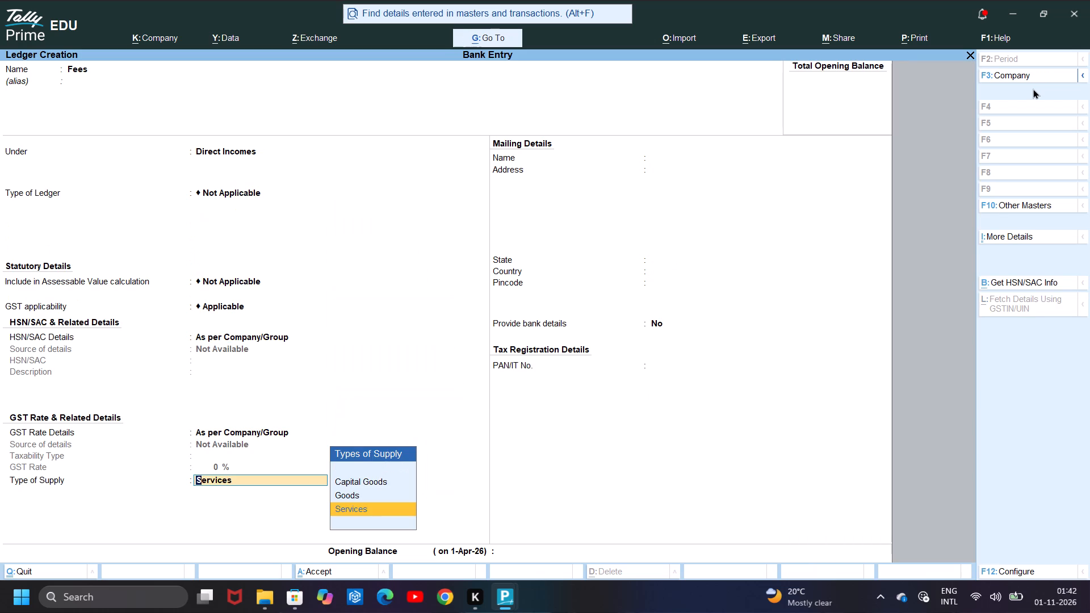
pyautogui.press('a')
pyautogui.press('BackSpace')
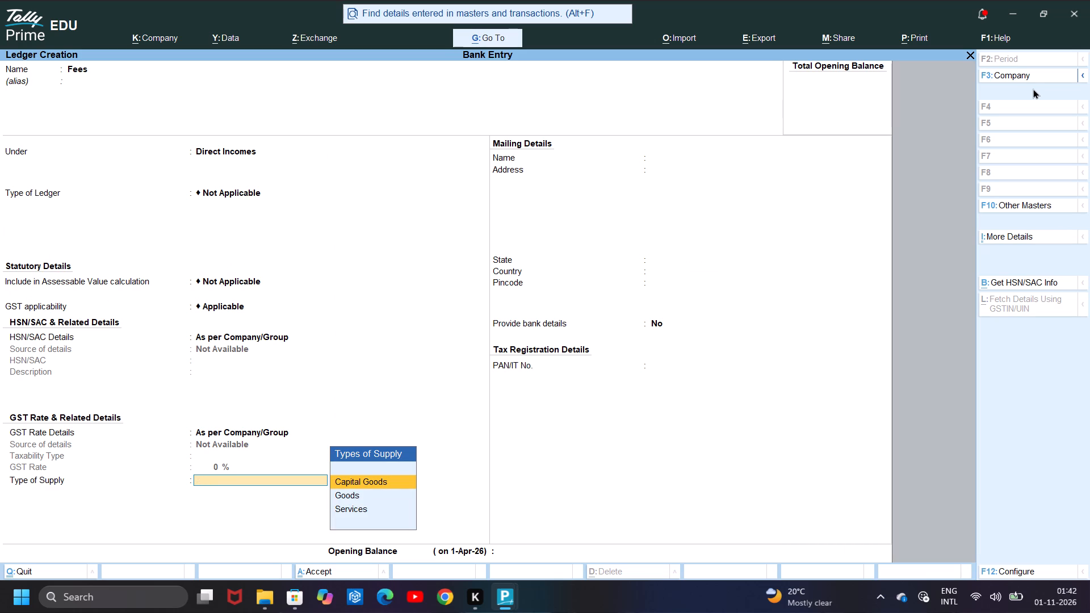
pyautogui.press('Up')
pyautogui.press('Up')
pyautogui.press('Down')
pyautogui.press('Down')
pyautogui.press('Return')
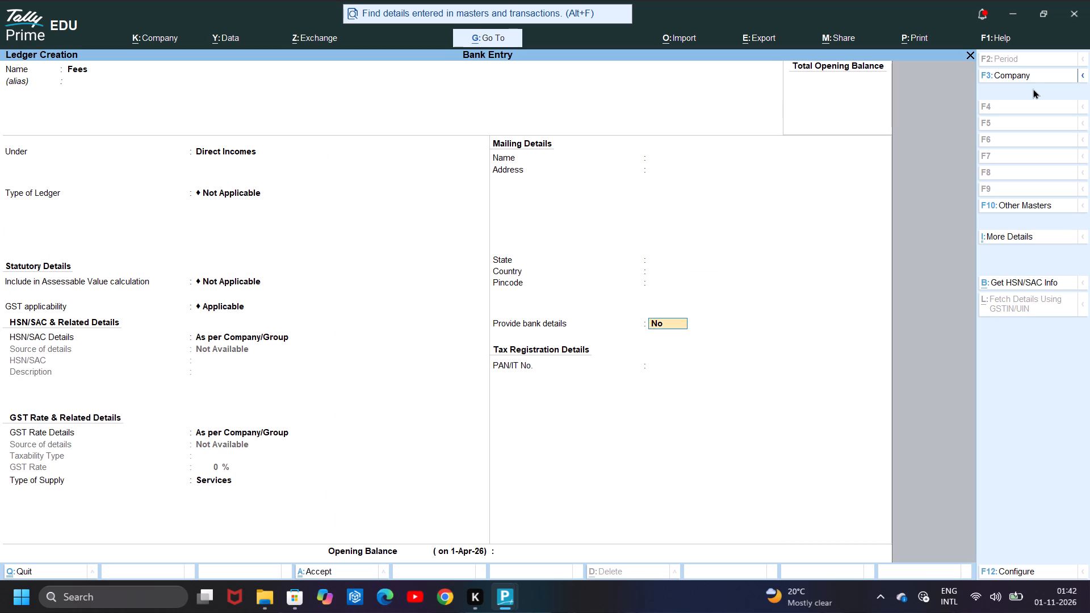
pyautogui.hotkey('ctrl', 'a')
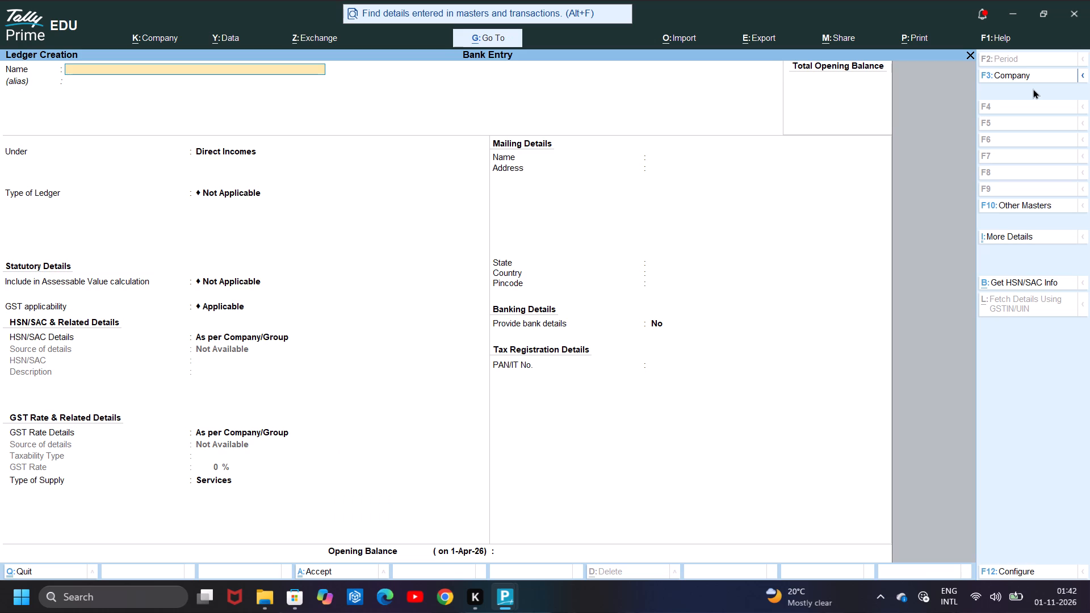
# Create a ledger named Bill under Direct Expenses with no alias and default GST details, save it, and leave ledger creation.
pyautogui.write('buk')
pyautogui.press('BackSpace')
pyautogui.press('BackSpace')
pyautogui.write('ill')
pyautogui.press('Return')
pyautogui.press('Return')
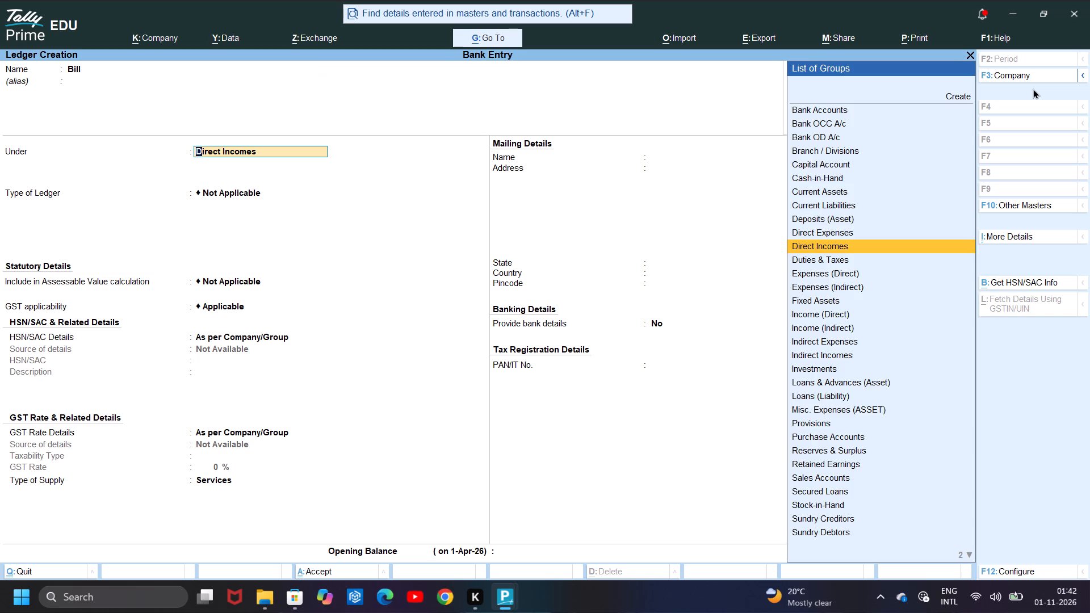
pyautogui.press('Up')
pyautogui.press('Return')
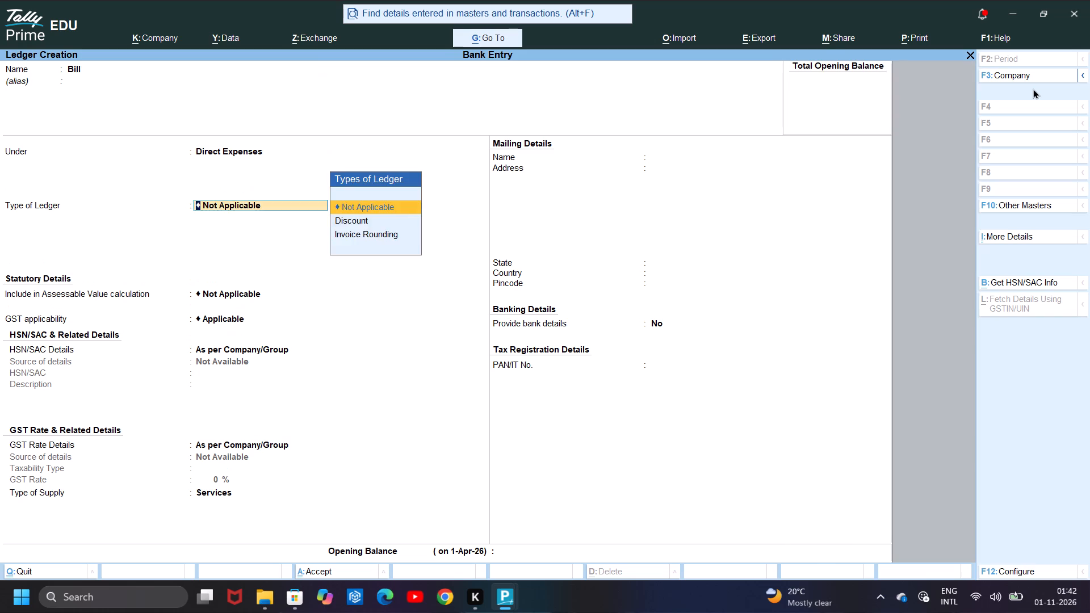
pyautogui.press('Return')
pyautogui.press('Return')
pyautogui.press('Return')
pyautogui.press('Return')
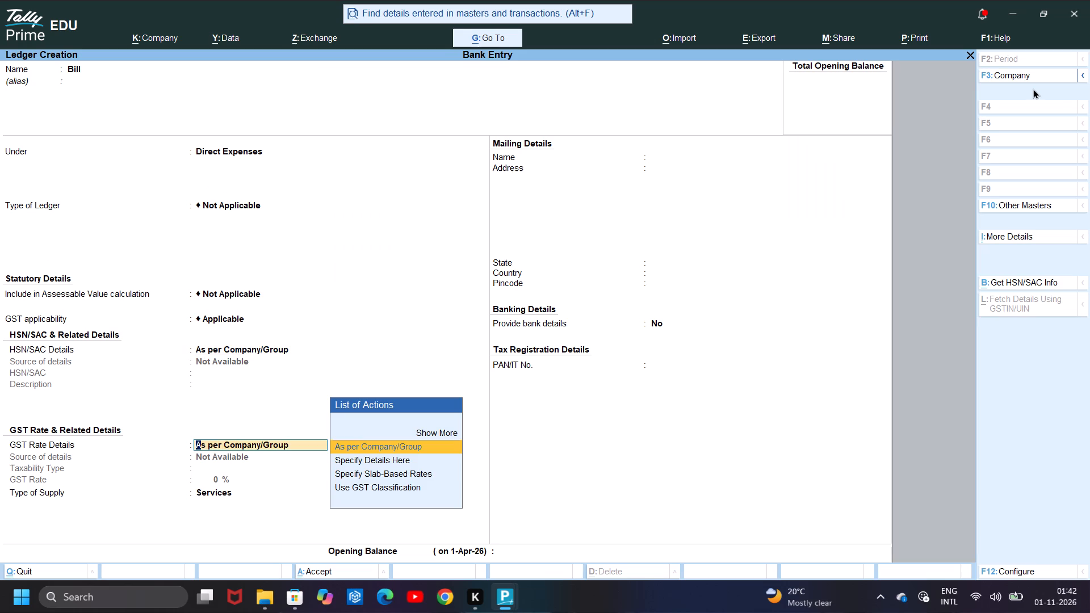
pyautogui.hotkey('ctrl', 'a')
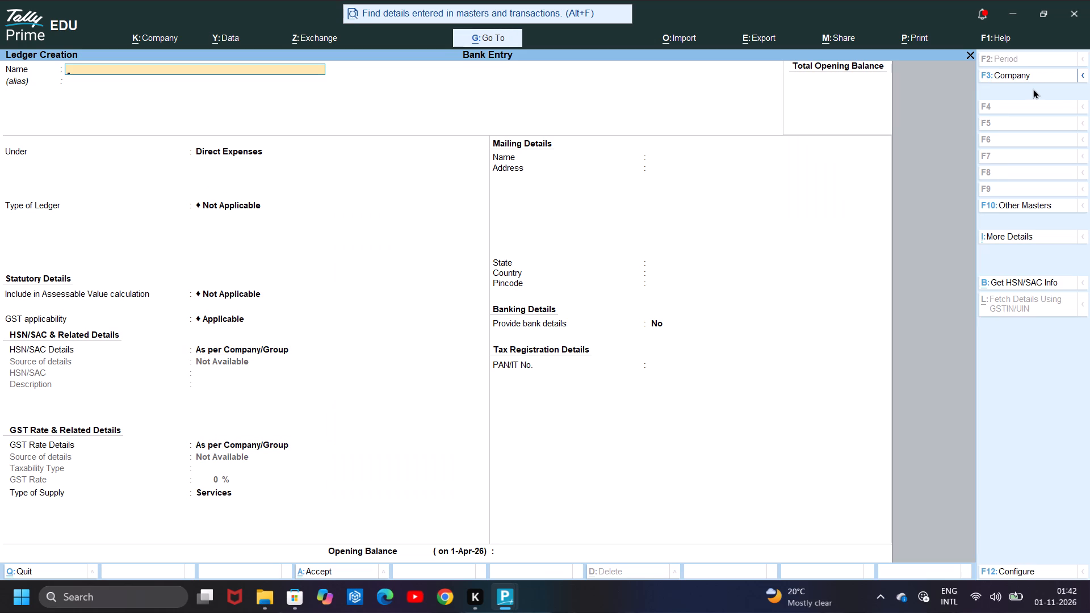
pyautogui.press('Escape')
pyautogui.press('Return')
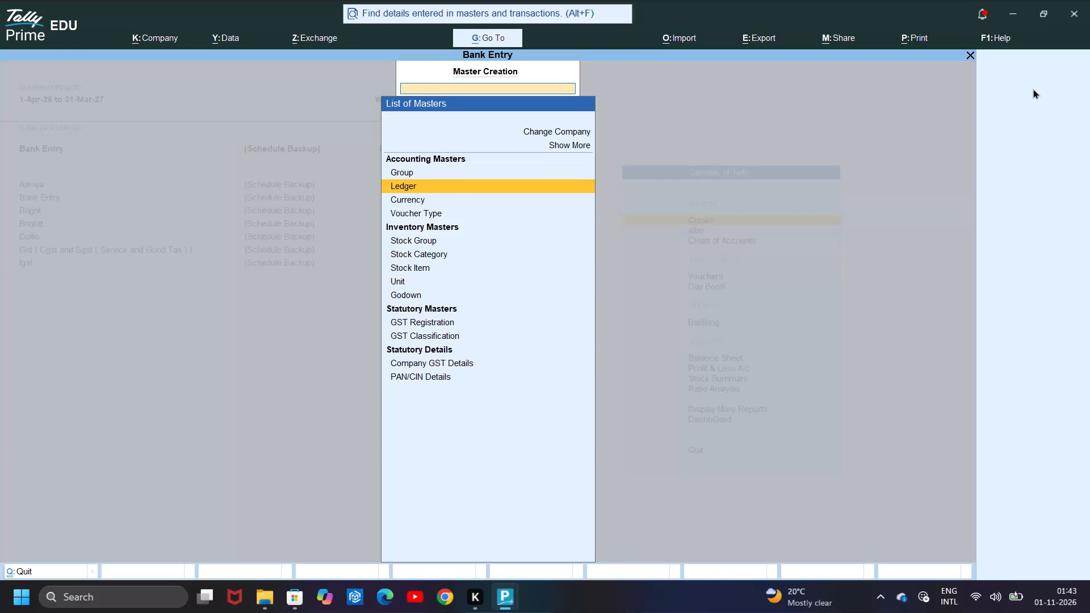
pyautogui.press('Escape')
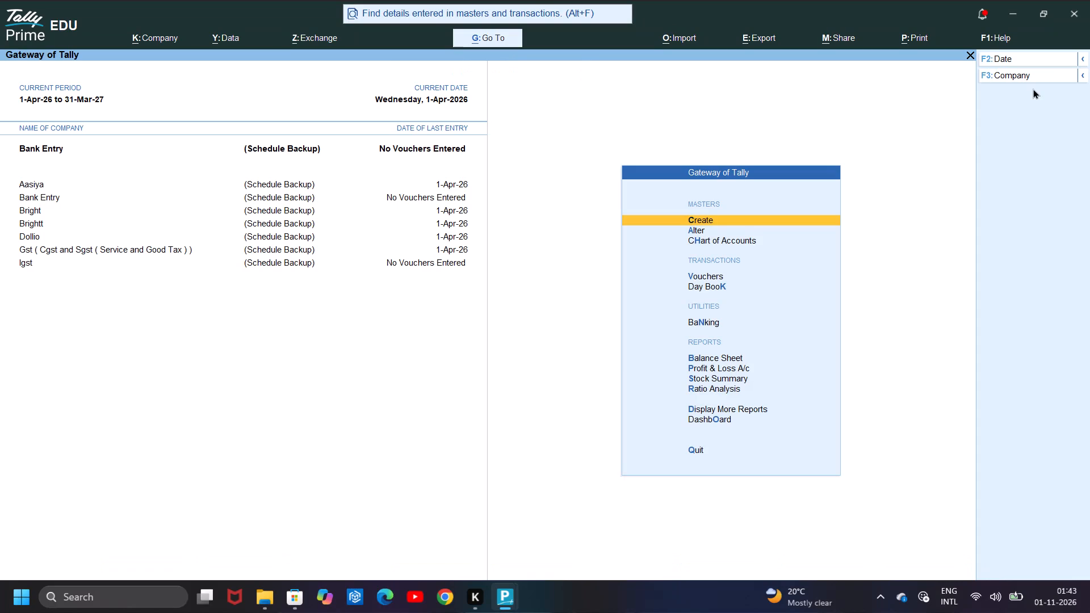
# Open a new Receipt voucher and set its account to Cash.
pyautogui.press('Down')
pyautogui.press('Down')
pyautogui.press('Down')
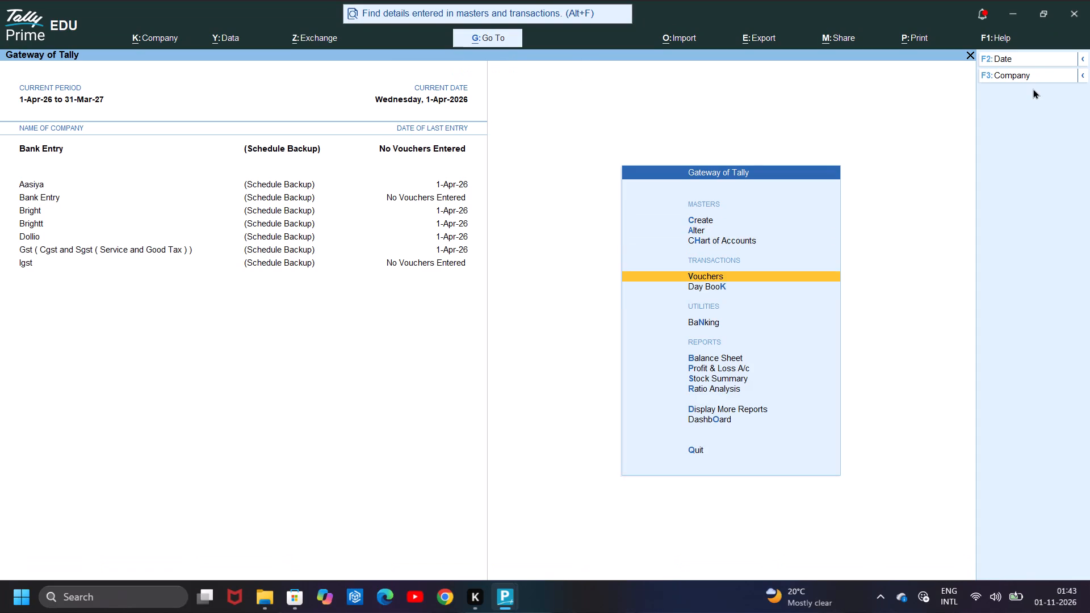
pyautogui.press('Return')
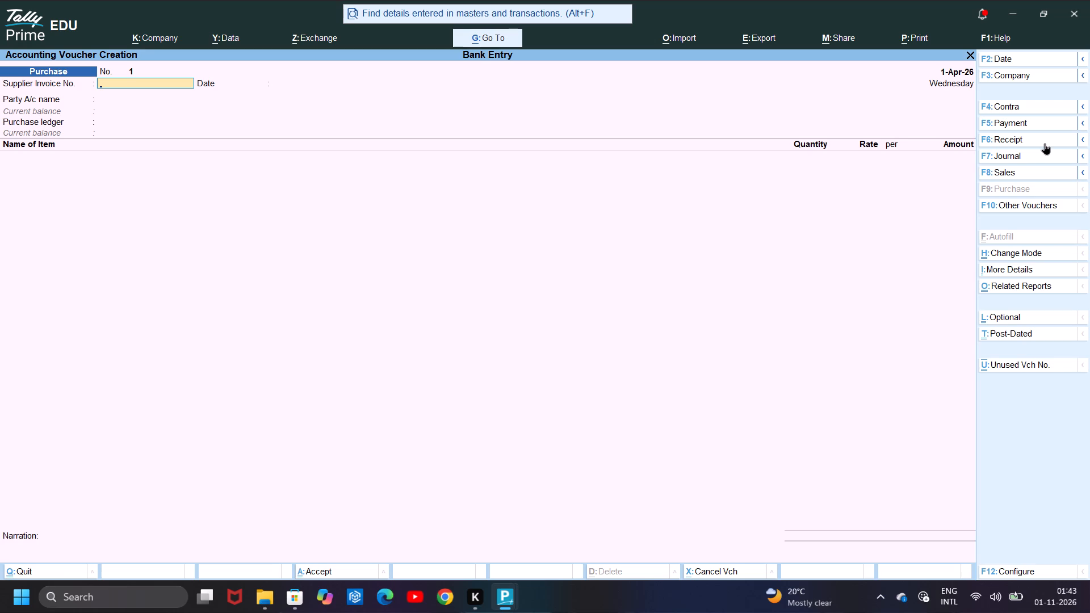
pyautogui.click(1045, 143)
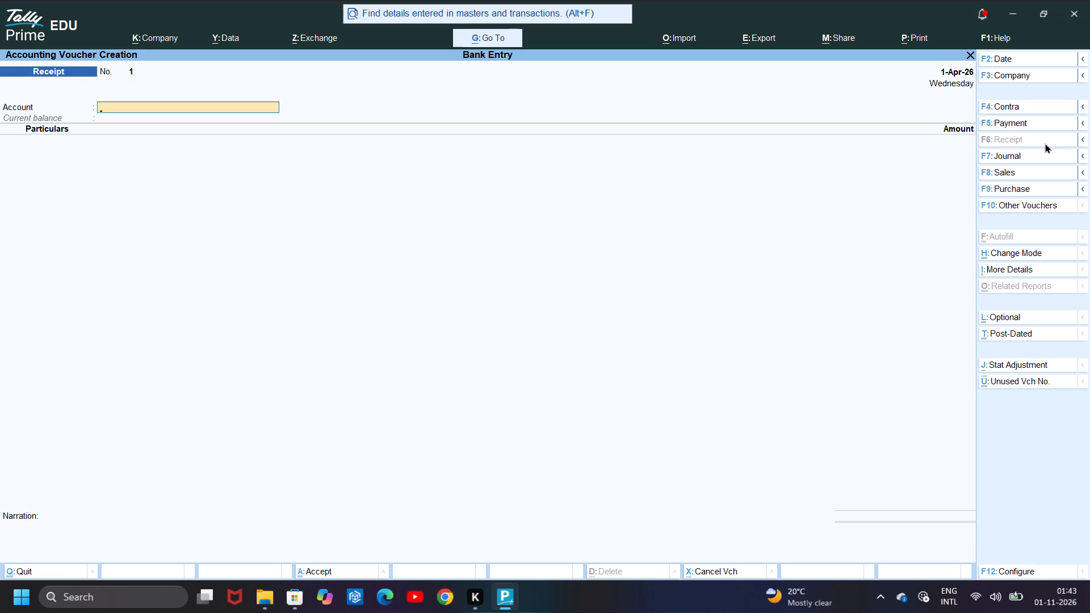
pyautogui.press('Return')
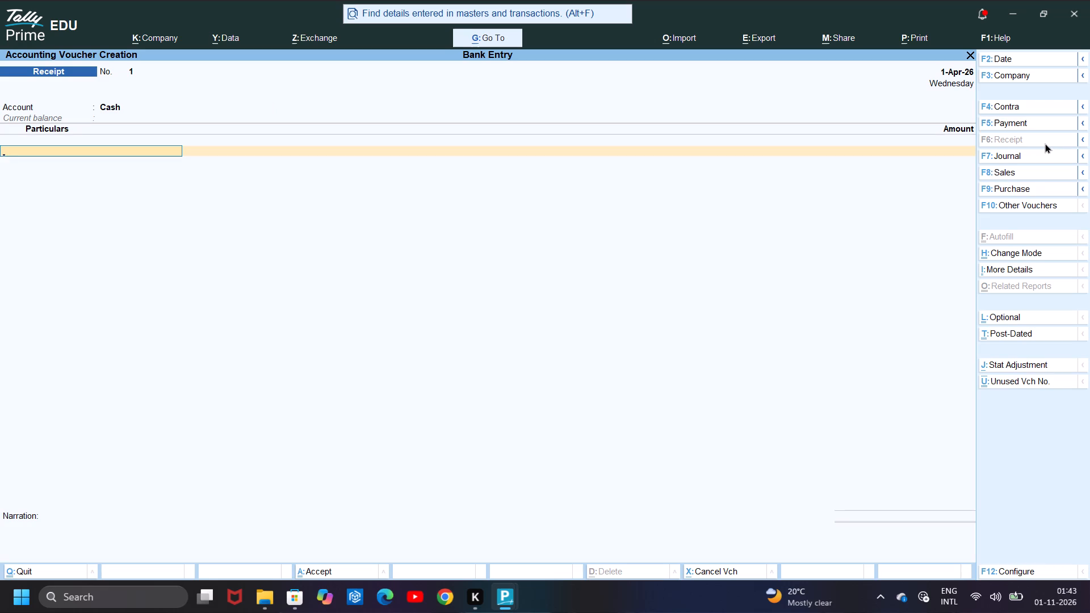
# Enter Aasiya as the receipt's particulars with an amount of 4,00,000 and save the voucher without narration.
pyautogui.press('m')
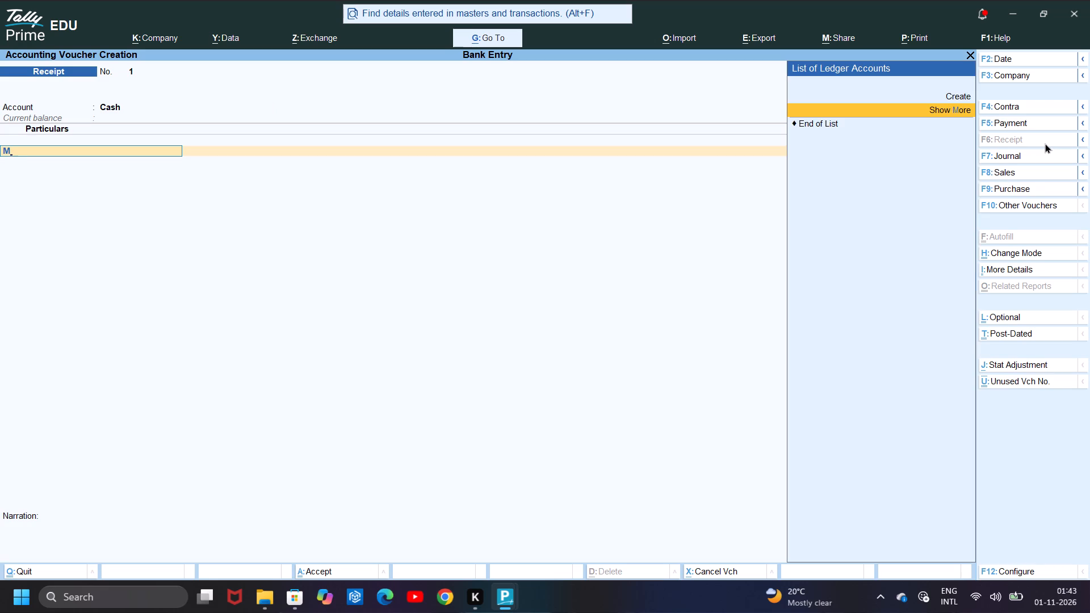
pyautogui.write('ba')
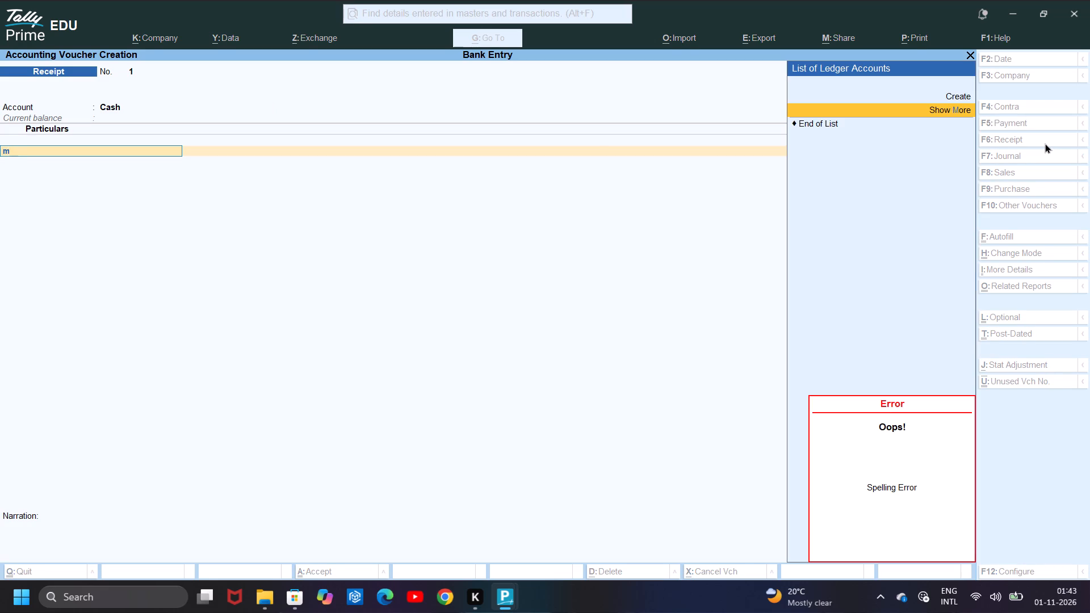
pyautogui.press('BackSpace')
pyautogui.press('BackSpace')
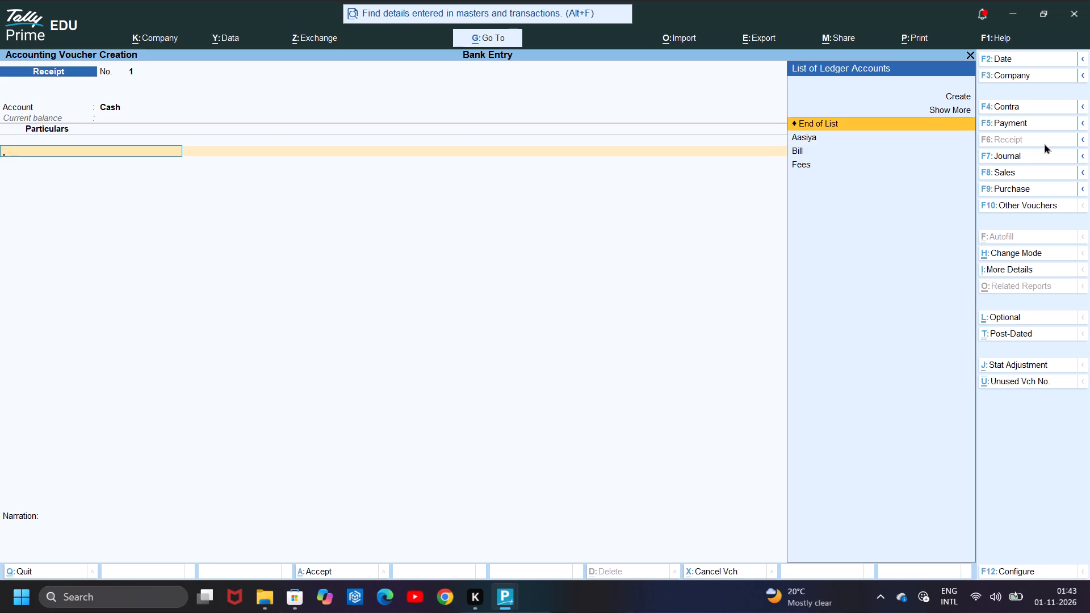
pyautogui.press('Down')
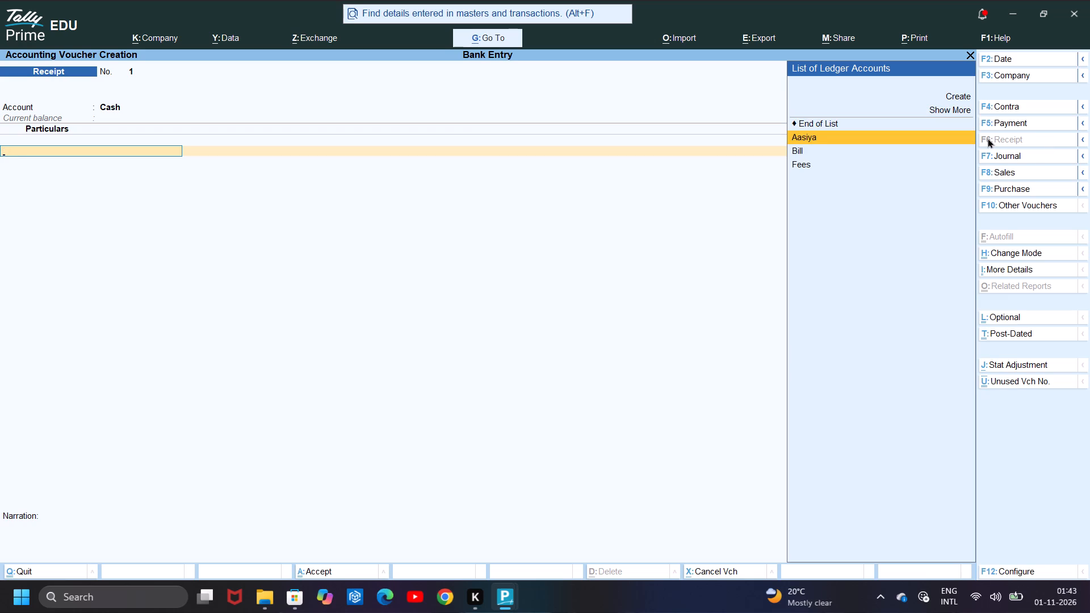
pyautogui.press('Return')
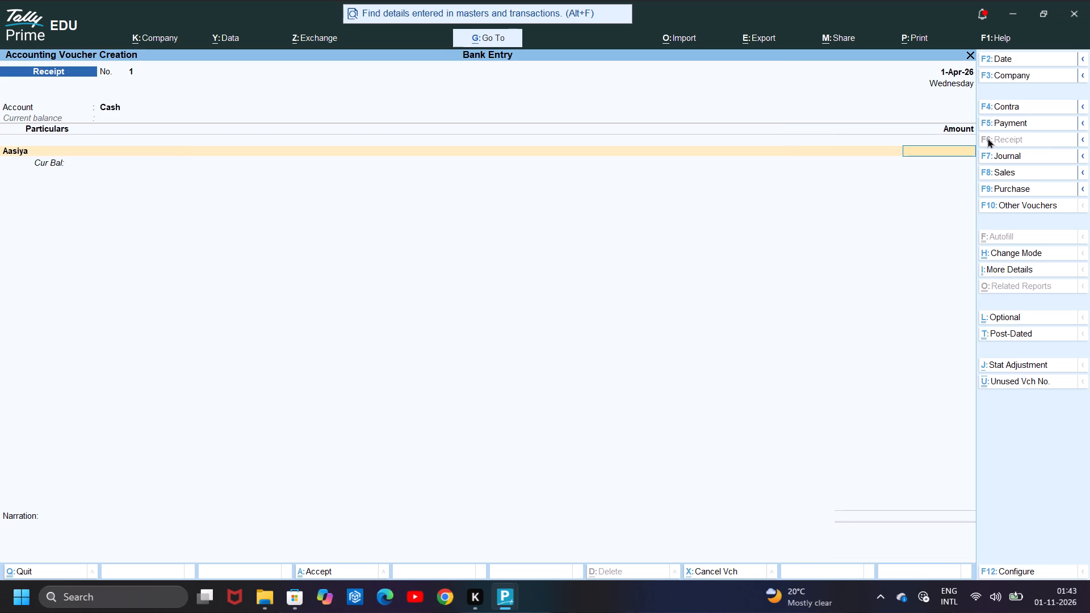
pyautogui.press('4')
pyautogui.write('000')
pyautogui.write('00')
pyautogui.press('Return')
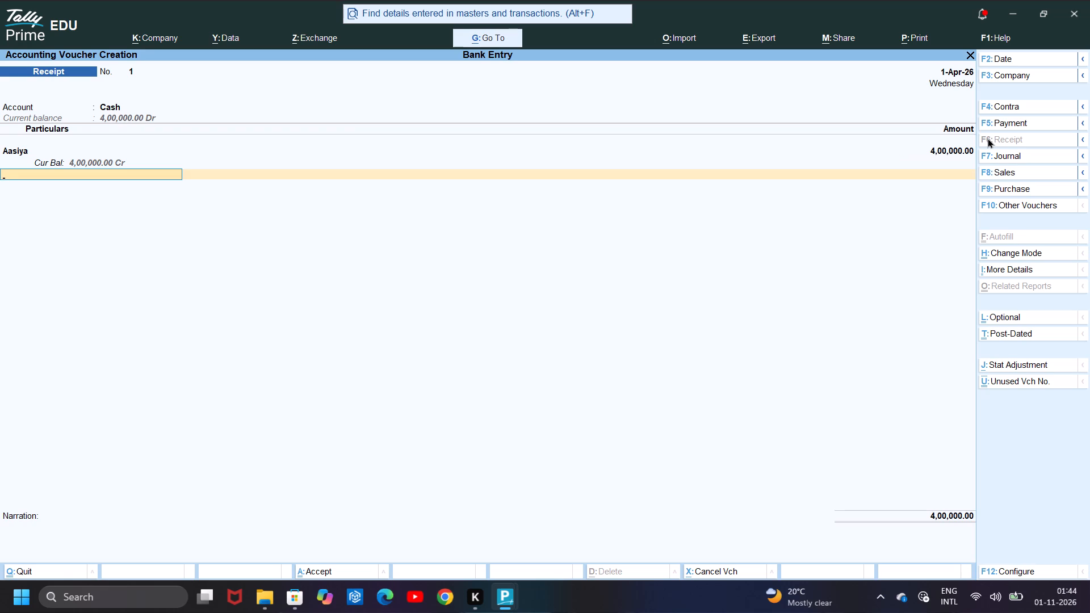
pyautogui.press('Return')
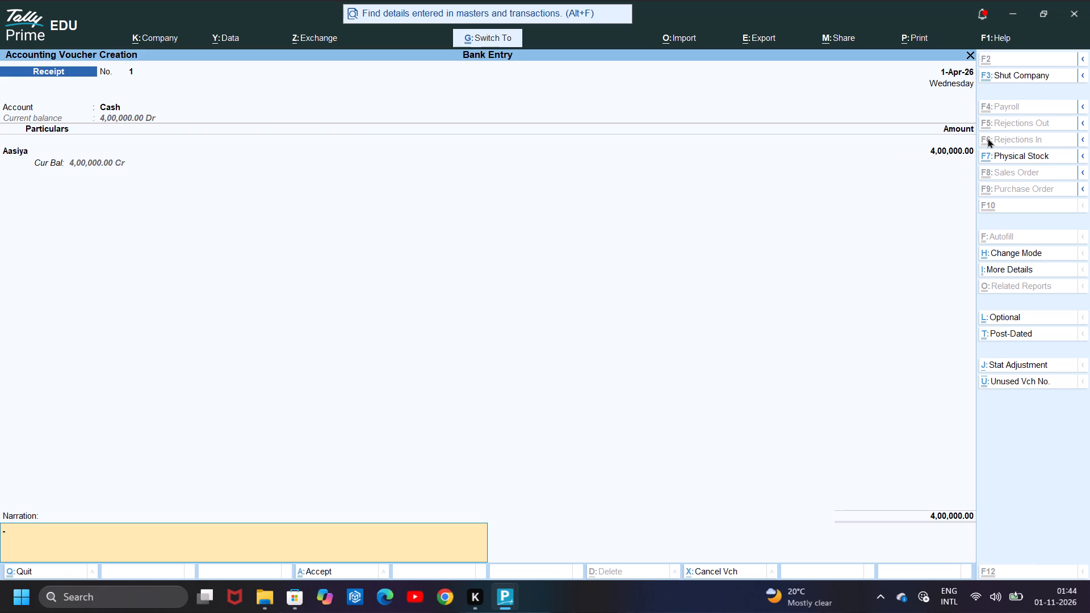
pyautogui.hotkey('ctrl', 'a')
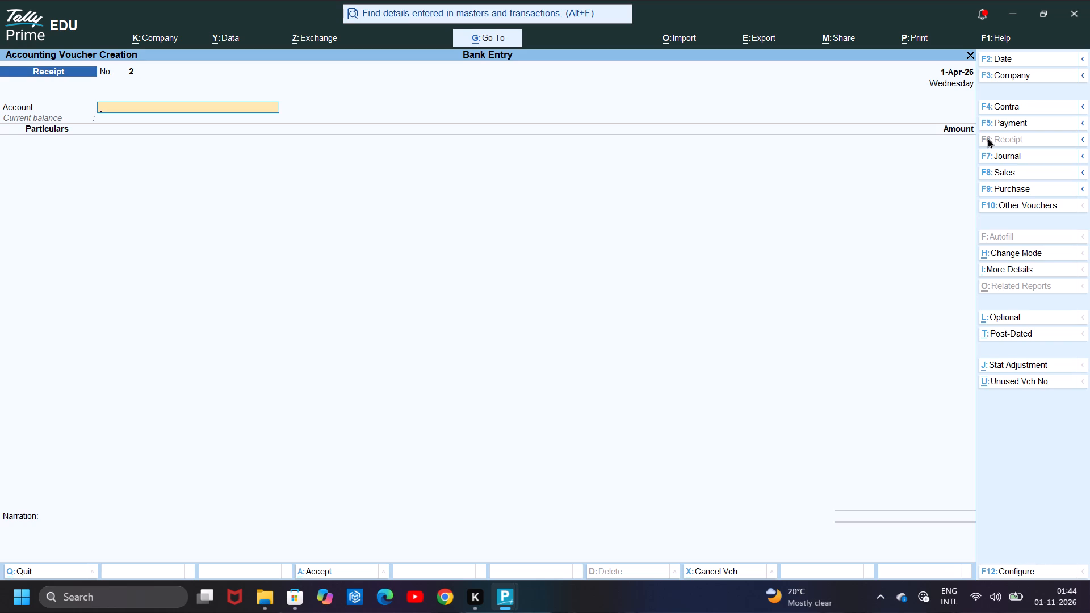
# Record a Receipt voucher with Phonepay as the account and Fees as particulars for 34,000, and save it without narration.
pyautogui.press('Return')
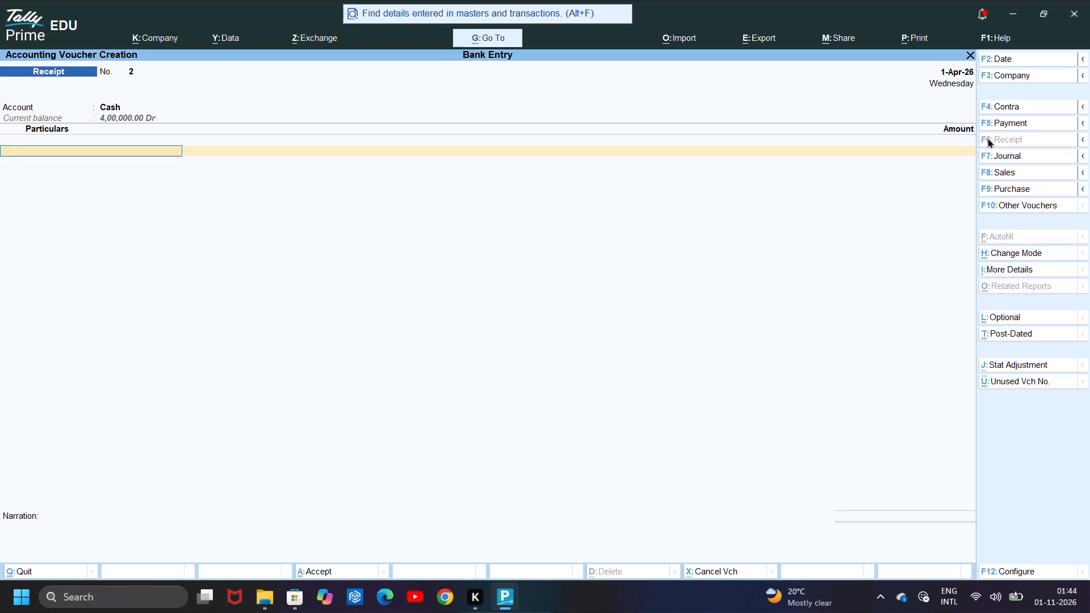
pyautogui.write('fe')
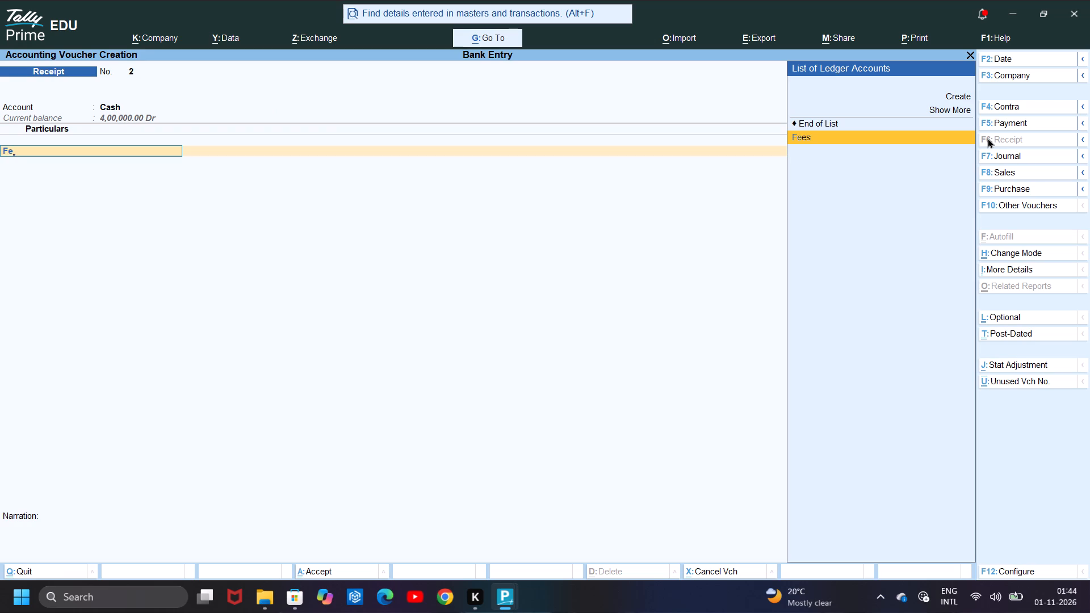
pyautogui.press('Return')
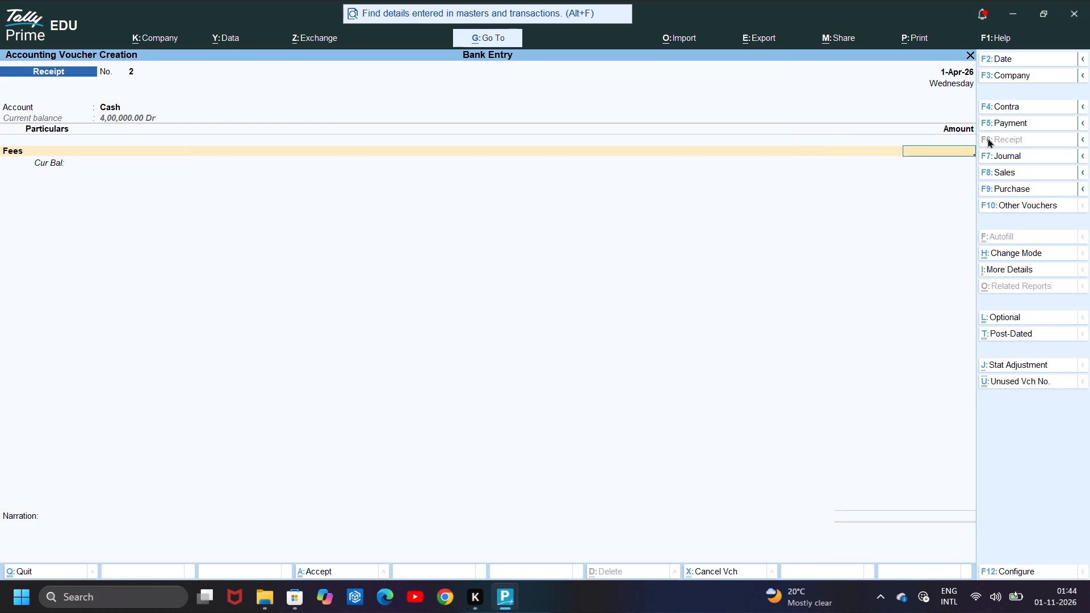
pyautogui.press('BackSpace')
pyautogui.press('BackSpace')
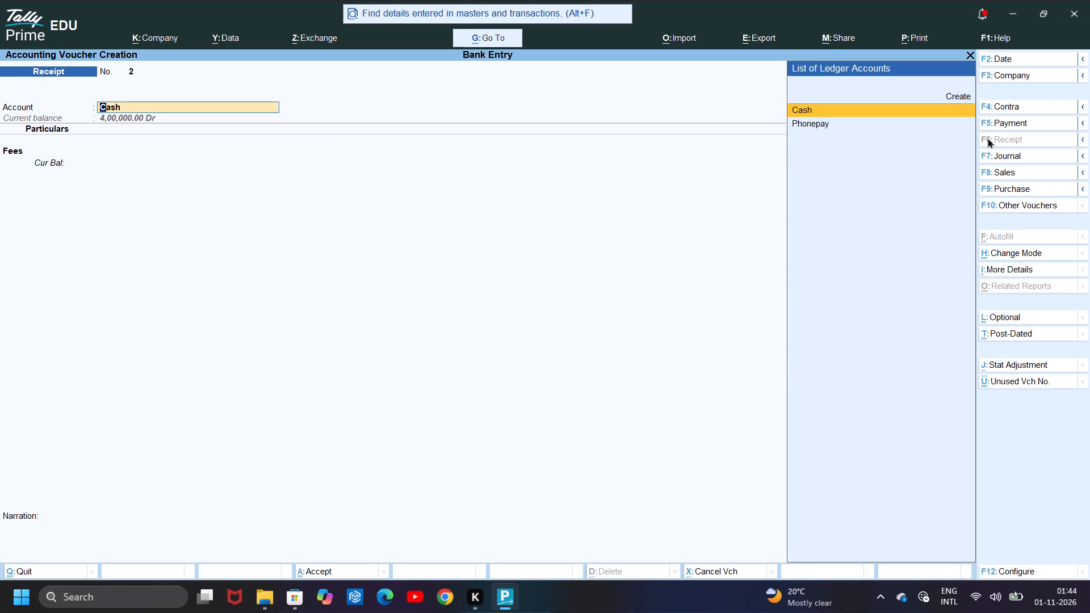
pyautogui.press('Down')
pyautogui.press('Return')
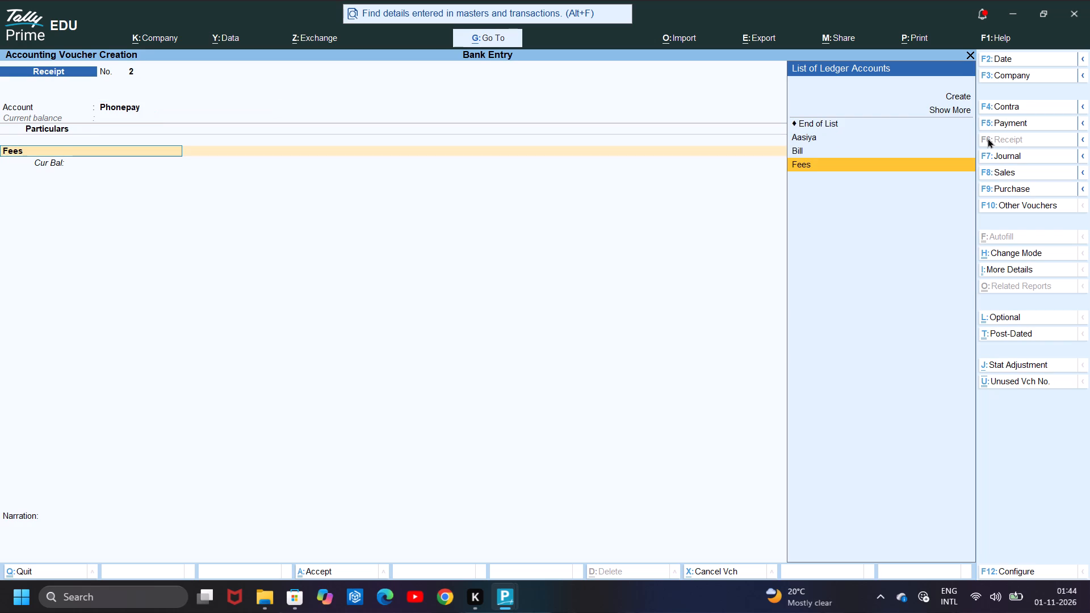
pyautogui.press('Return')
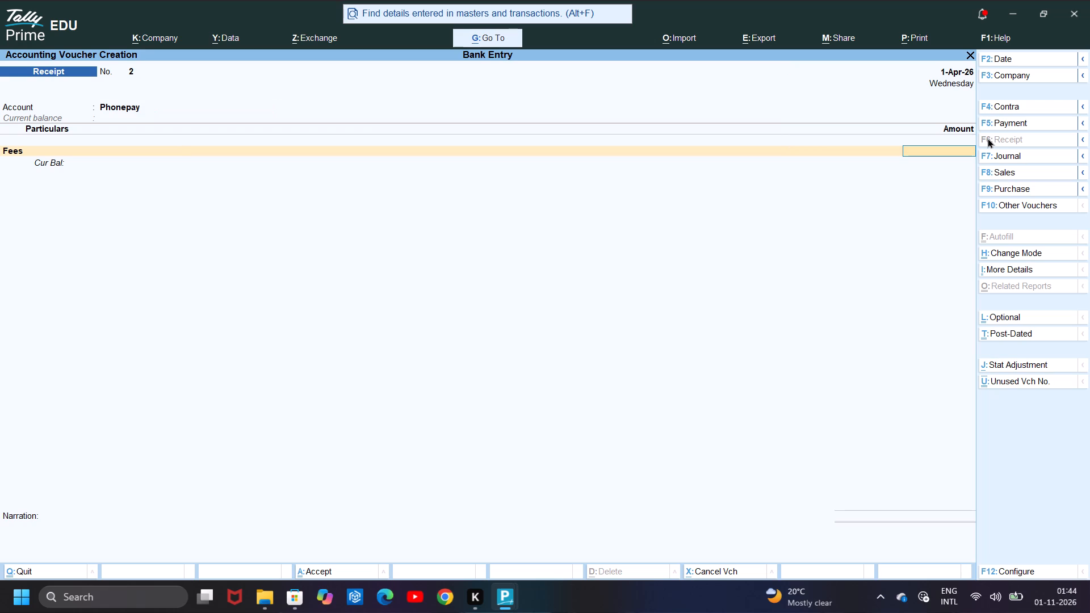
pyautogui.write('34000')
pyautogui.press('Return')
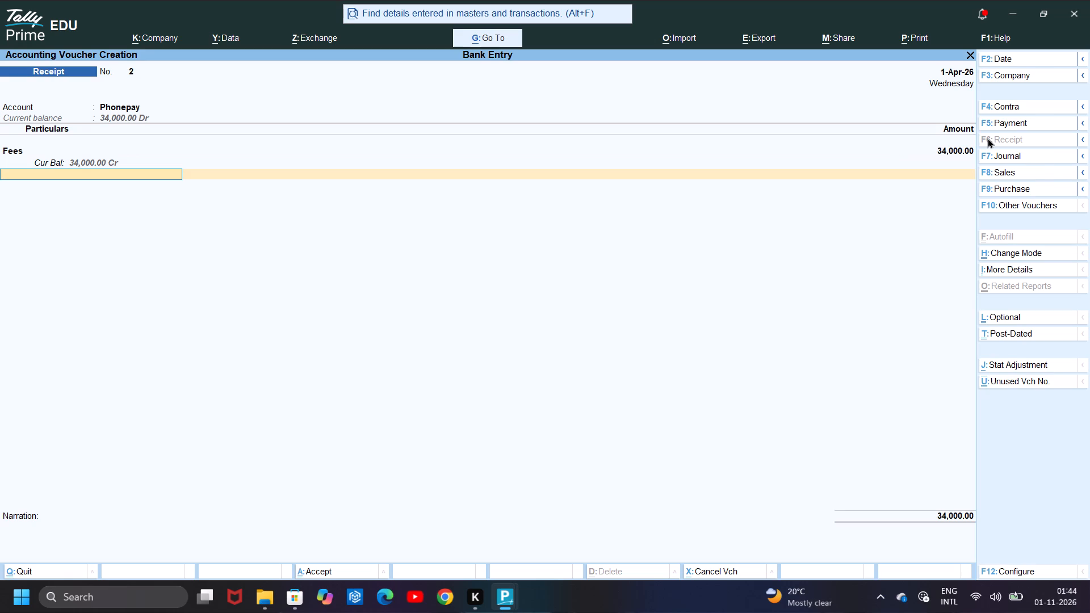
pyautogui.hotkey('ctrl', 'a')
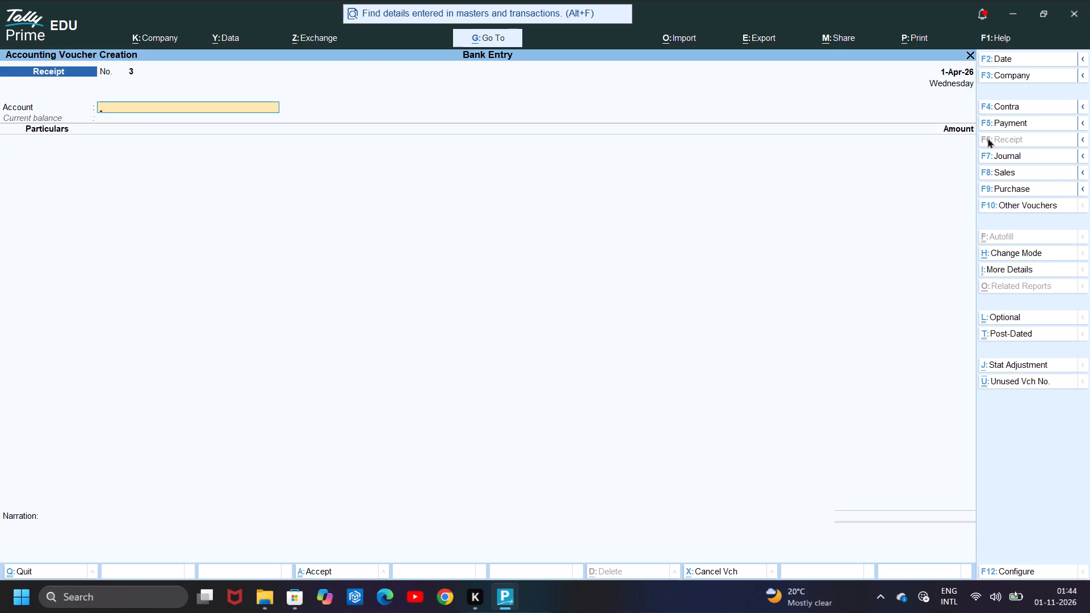
# In the new Receipt voucher, set the account to Phonepay and enter Bill as particulars with an amount of 90,000.
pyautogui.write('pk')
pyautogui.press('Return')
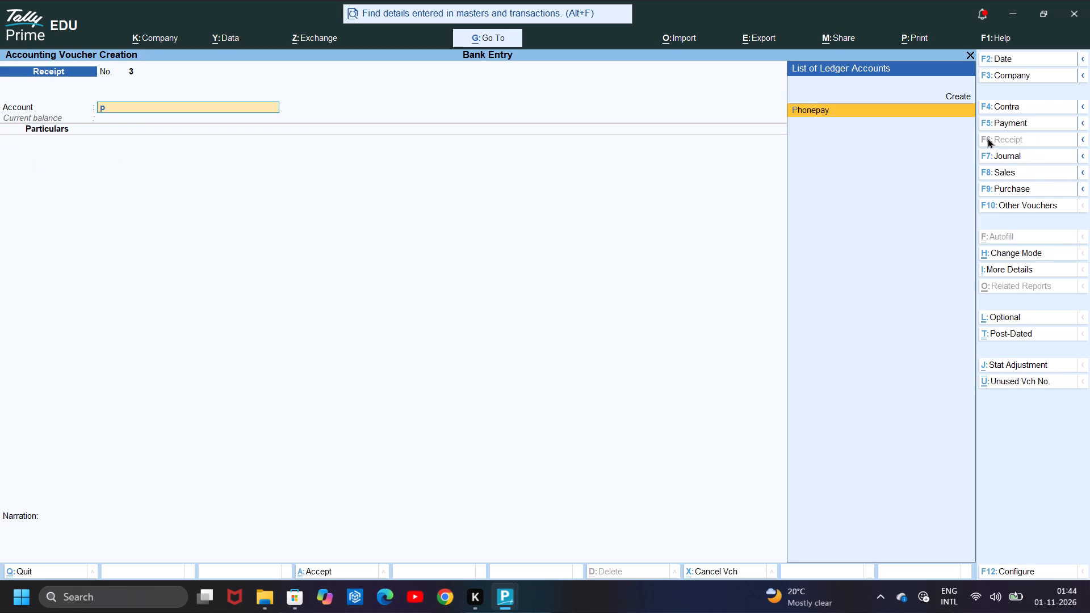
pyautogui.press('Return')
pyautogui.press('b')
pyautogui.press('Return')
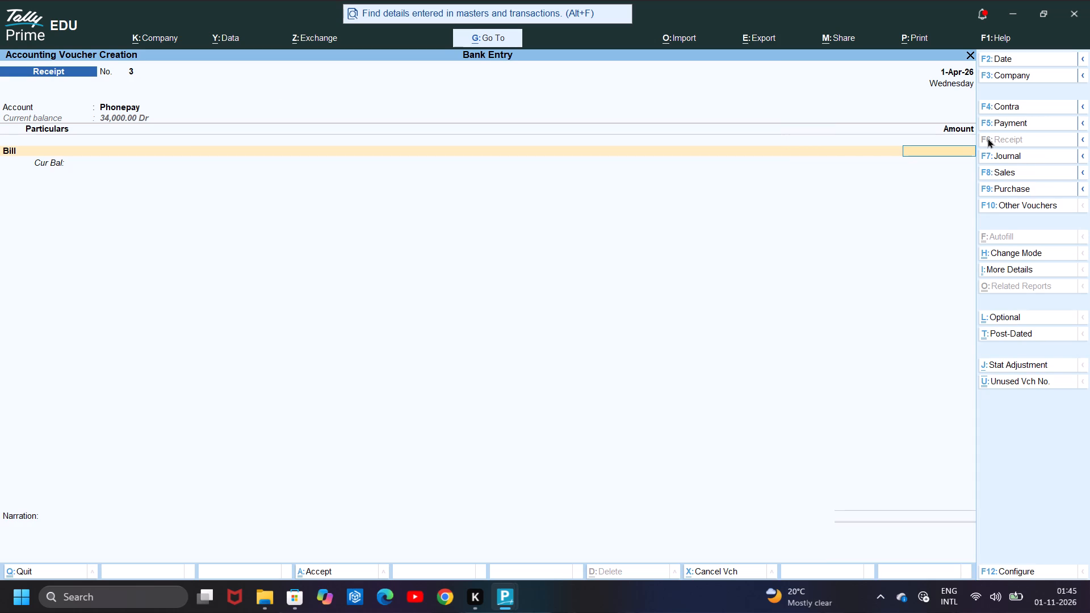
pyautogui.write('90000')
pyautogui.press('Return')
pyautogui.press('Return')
# Correct the Bill amount to 9,000, save the receipt without narration, and leave voucher creation for the Gateway of Tally.
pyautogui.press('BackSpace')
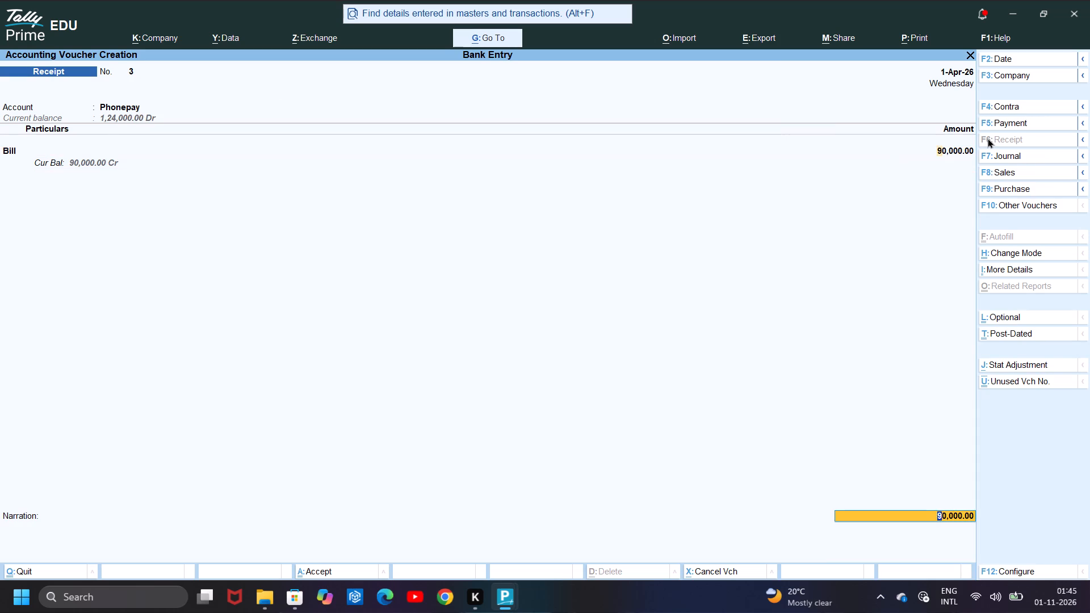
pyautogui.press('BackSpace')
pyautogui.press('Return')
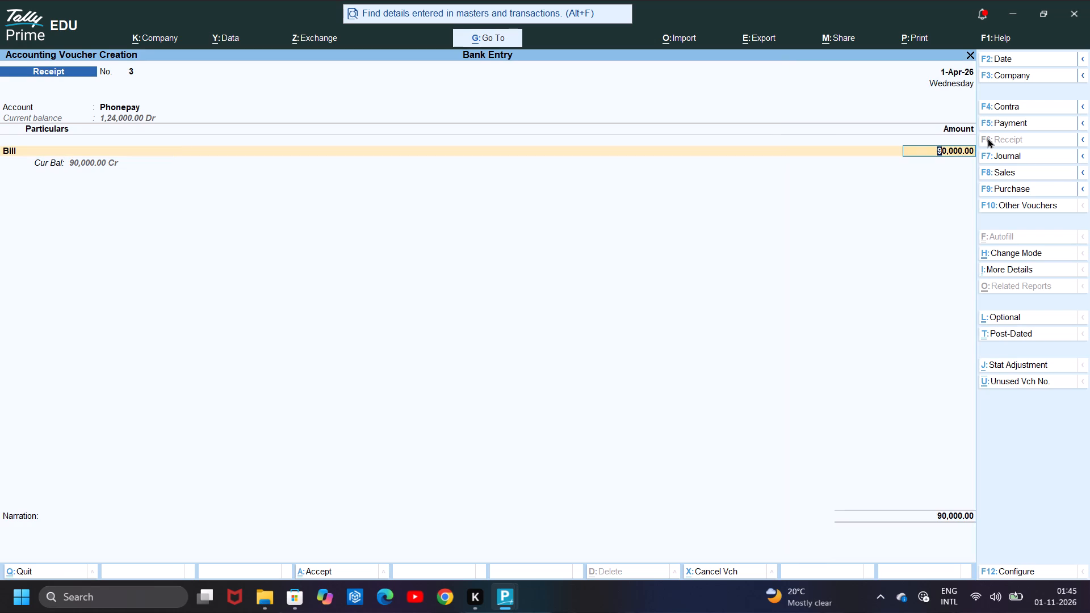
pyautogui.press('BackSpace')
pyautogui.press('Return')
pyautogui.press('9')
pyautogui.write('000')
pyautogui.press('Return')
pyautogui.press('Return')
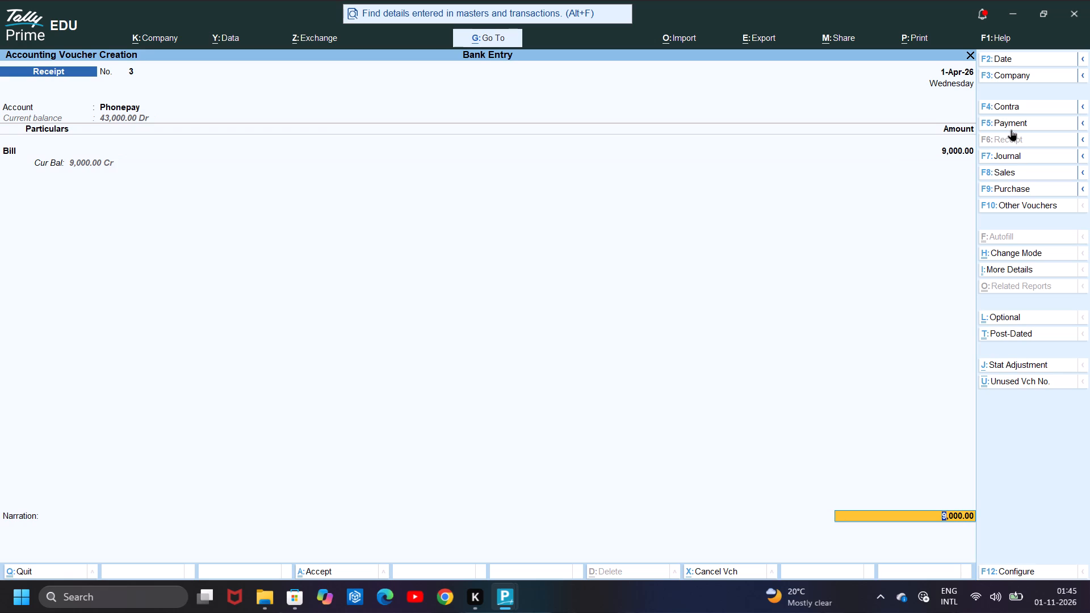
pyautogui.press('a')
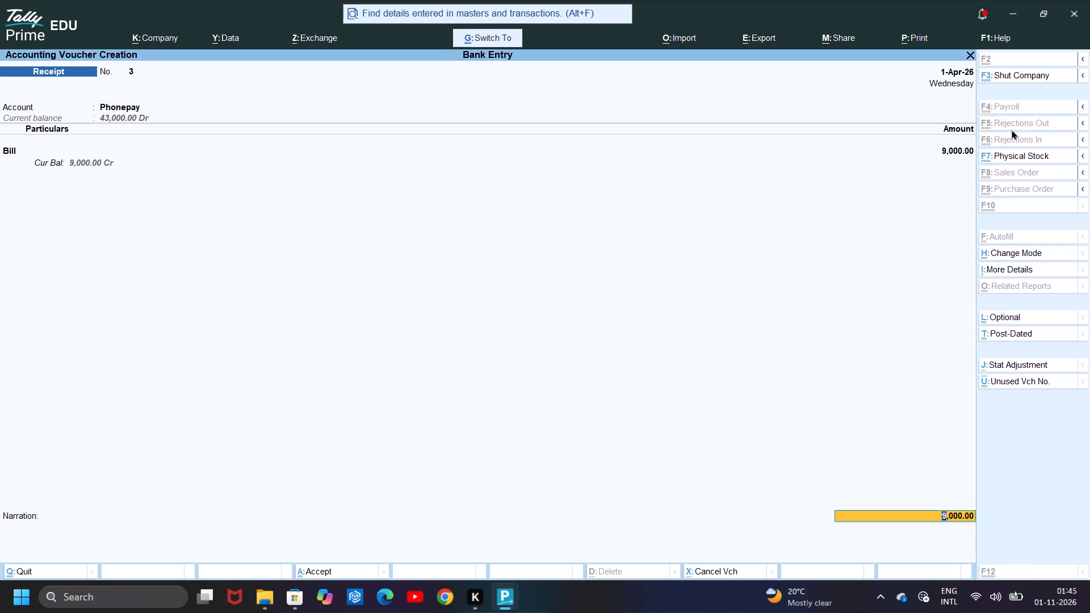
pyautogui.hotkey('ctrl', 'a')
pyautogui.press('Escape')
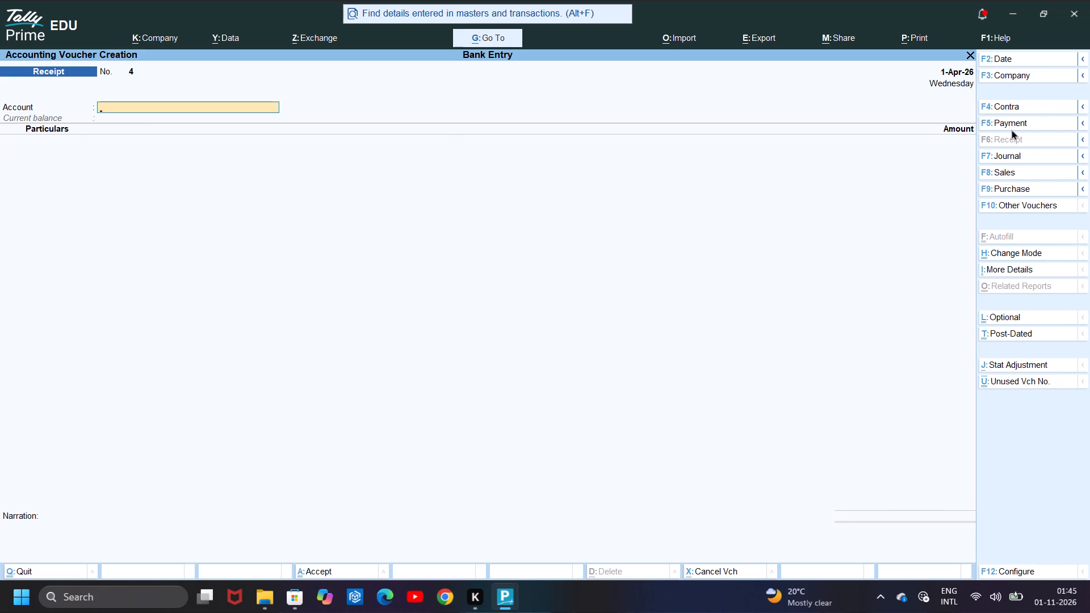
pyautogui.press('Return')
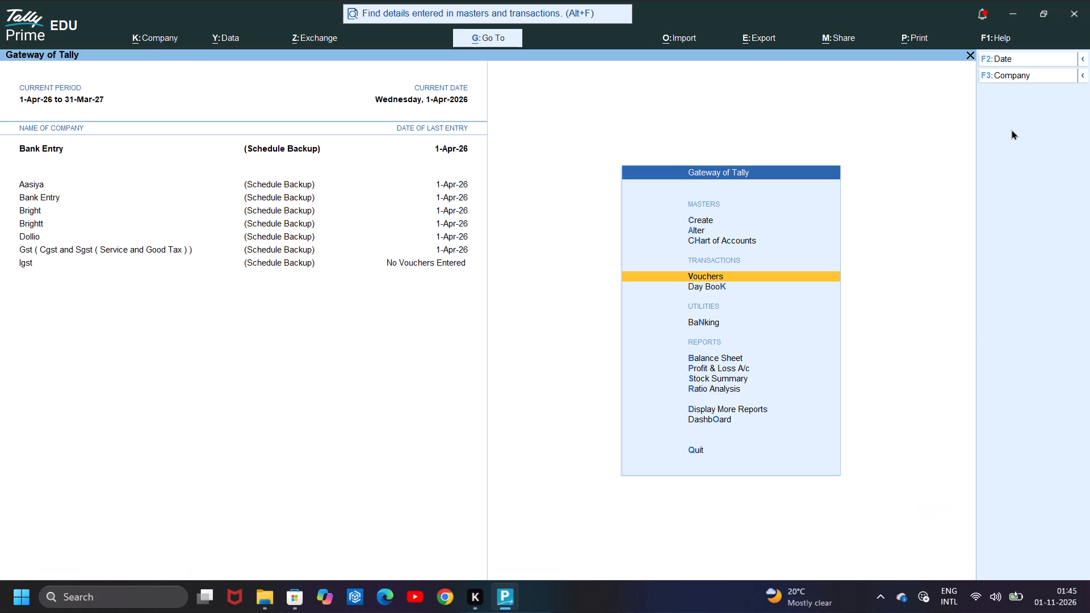
# Open the Balance Sheet and examine the Capital Account group summary and the Current Assets breakdown.
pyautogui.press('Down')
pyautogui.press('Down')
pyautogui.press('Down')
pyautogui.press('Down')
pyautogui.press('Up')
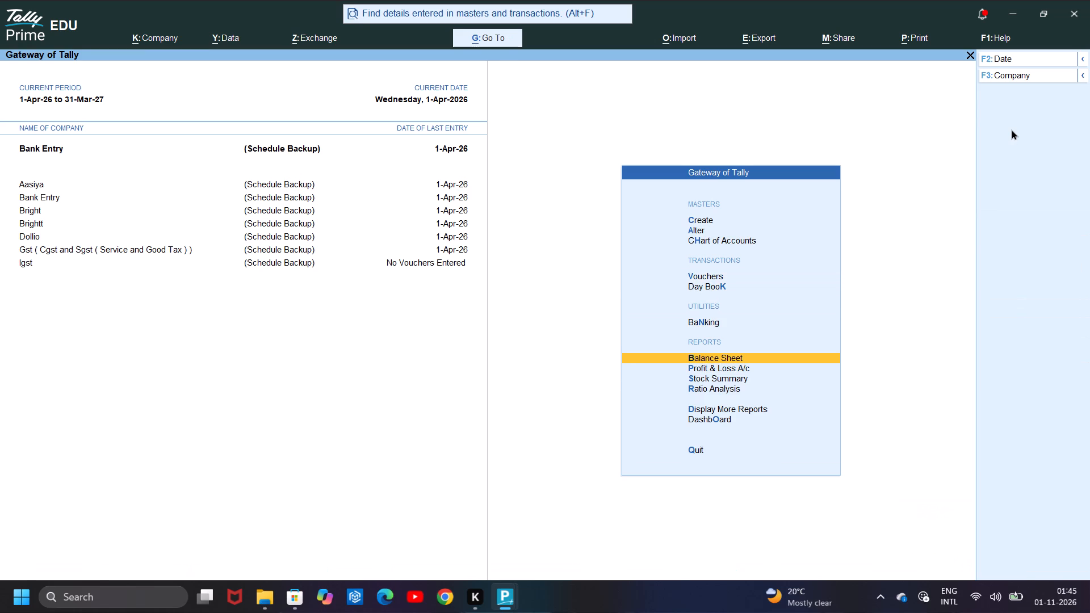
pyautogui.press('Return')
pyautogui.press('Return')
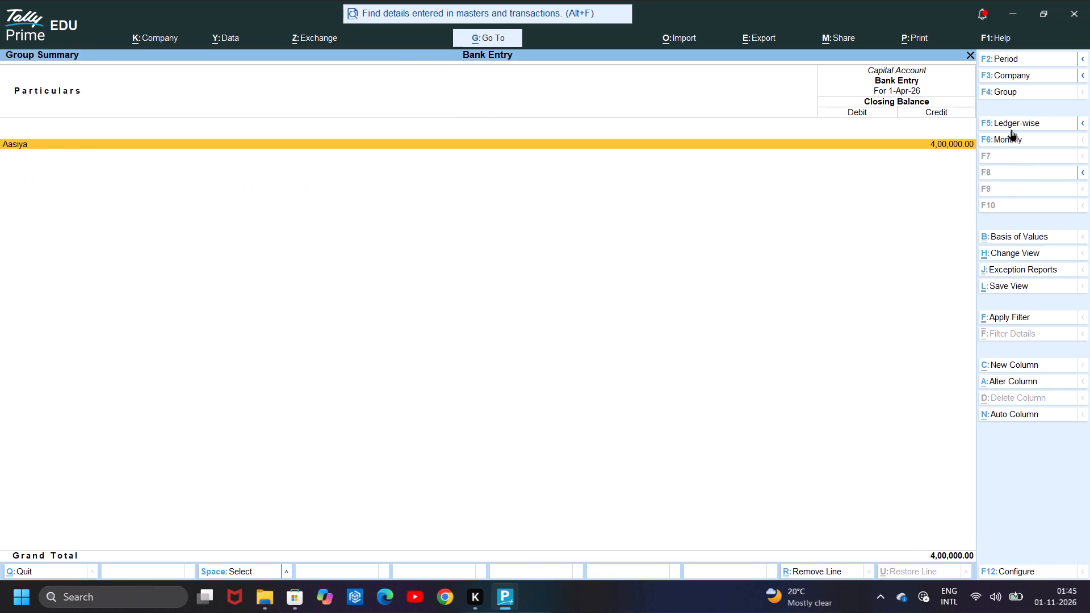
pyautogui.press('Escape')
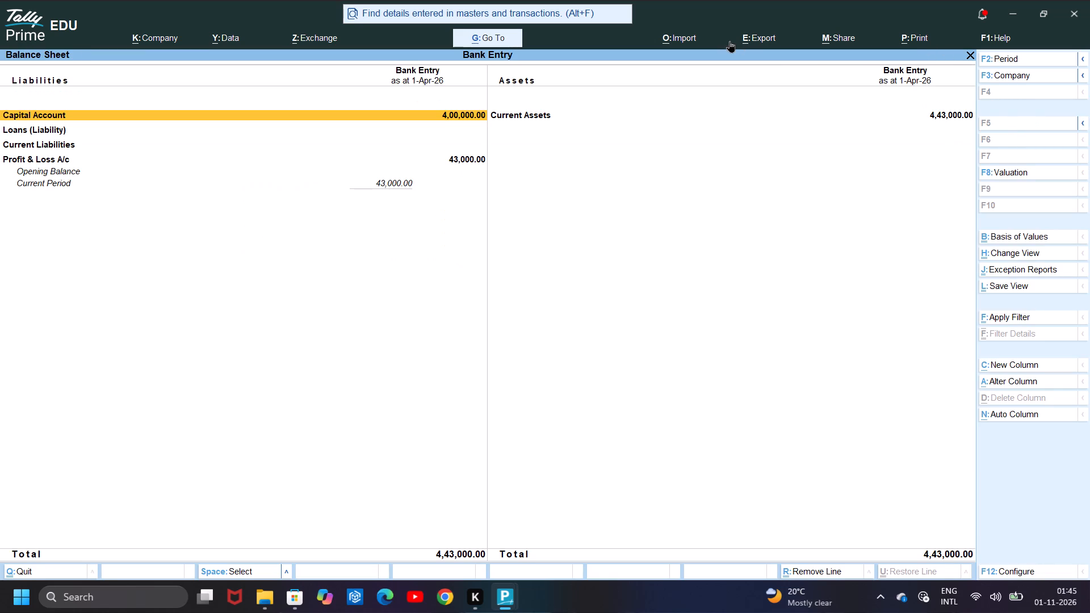
pyautogui.click(728, 120)
pyautogui.rightClick(728, 120)
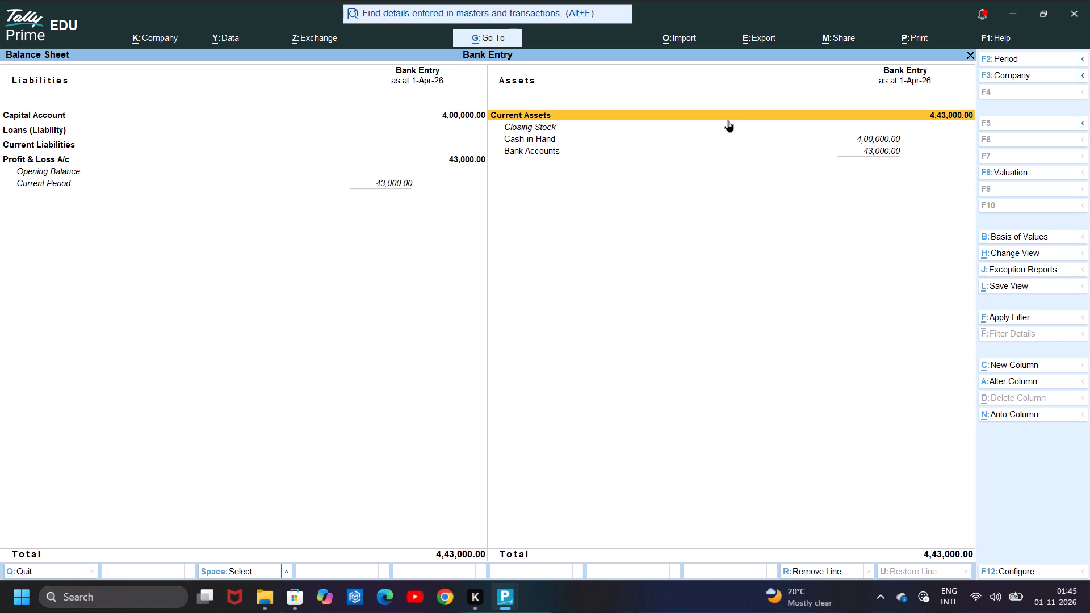